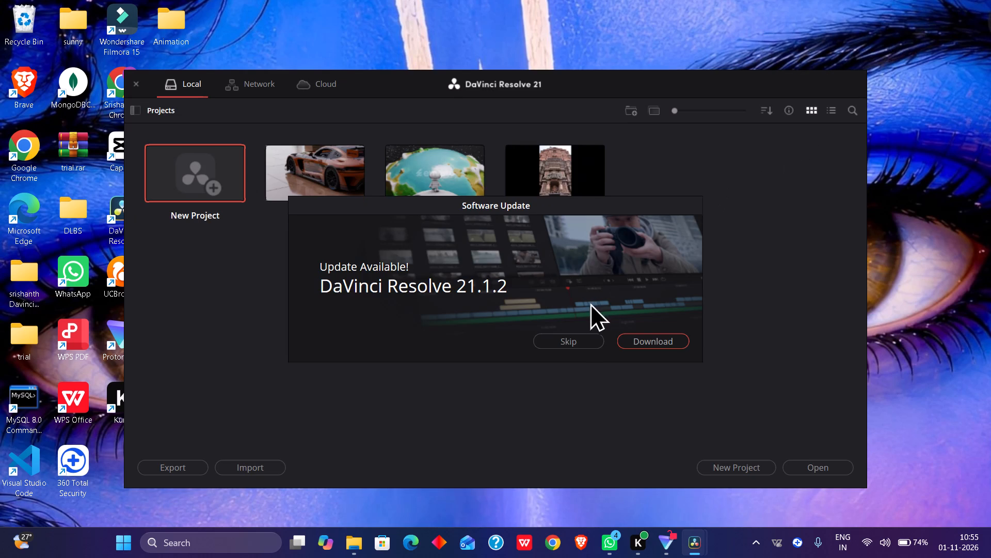
Skip the software update and open the existing CARS project from the local project library.
{"action": "left_click", "coordinate": [580, 338]}
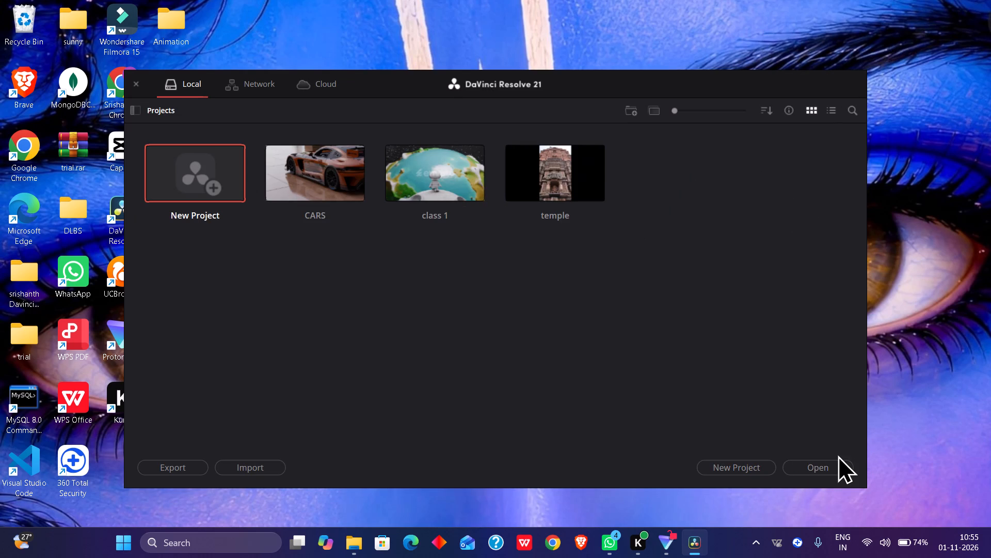
{"action": "double_click", "coordinate": [331, 163]}
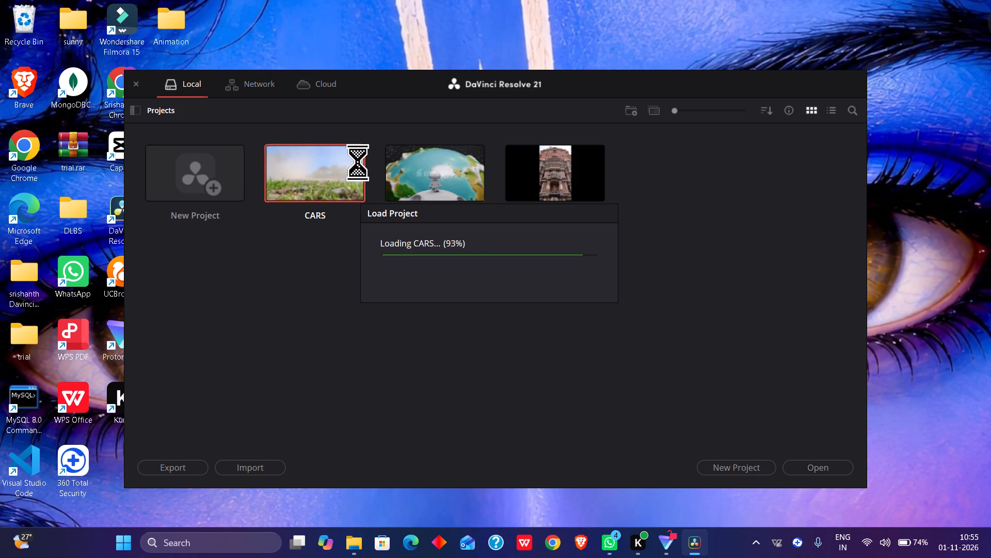
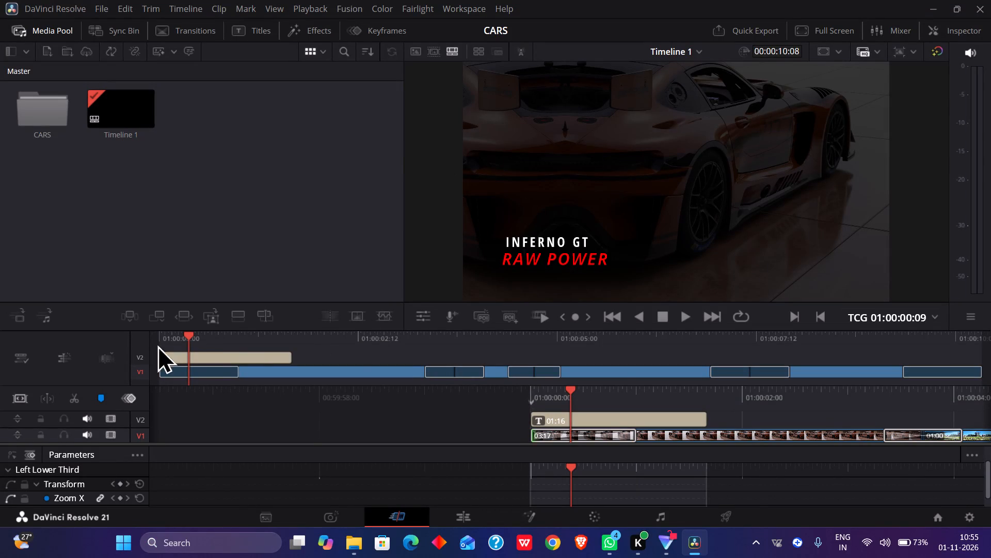
Play Timeline 1 through from its first frame to review the edit, and return the playhead to the start.
{"action": "left_click_drag", "start_coordinate": [190, 335], "coordinate": [179, 334]}
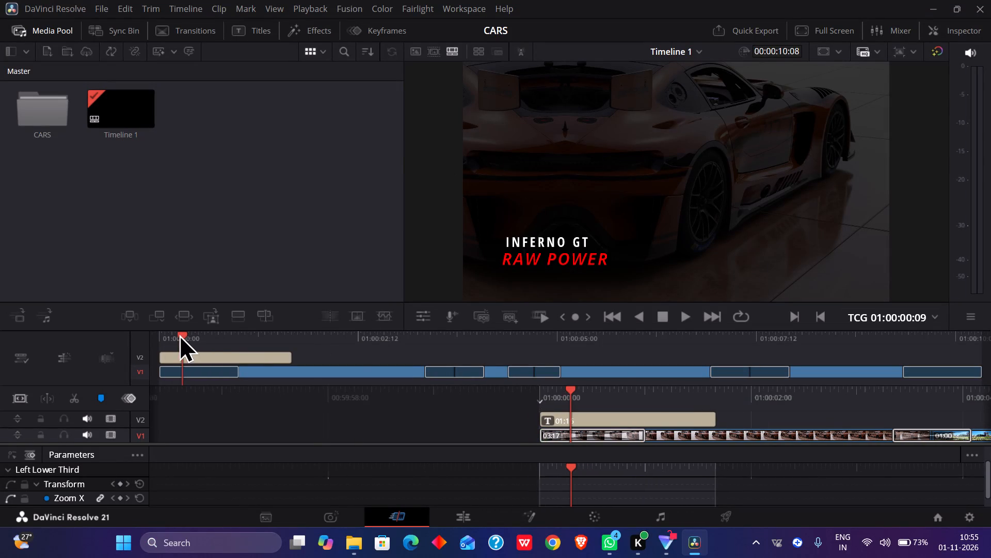
{"action": "left_click_drag", "start_coordinate": [179, 334], "coordinate": [61, 349]}
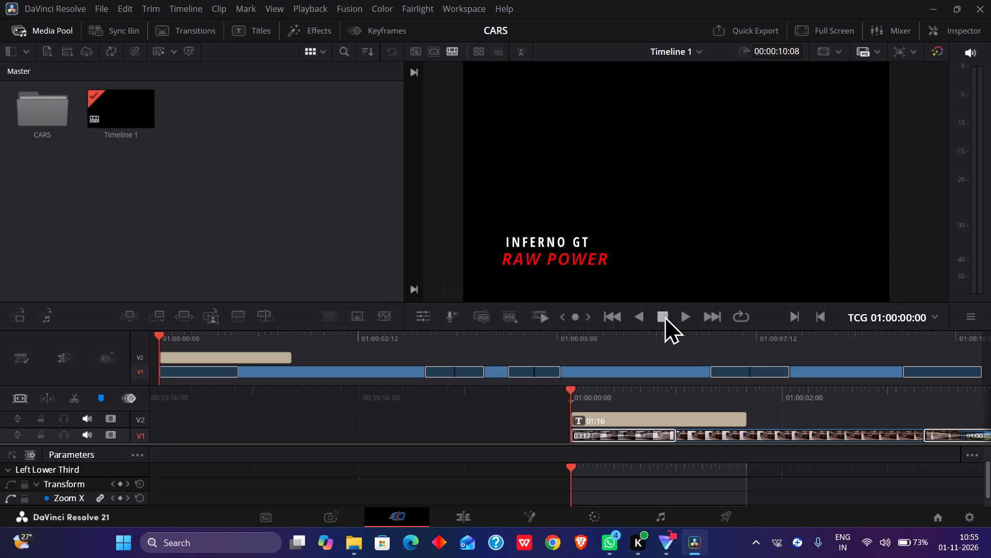
{"action": "key", "text": "l"}
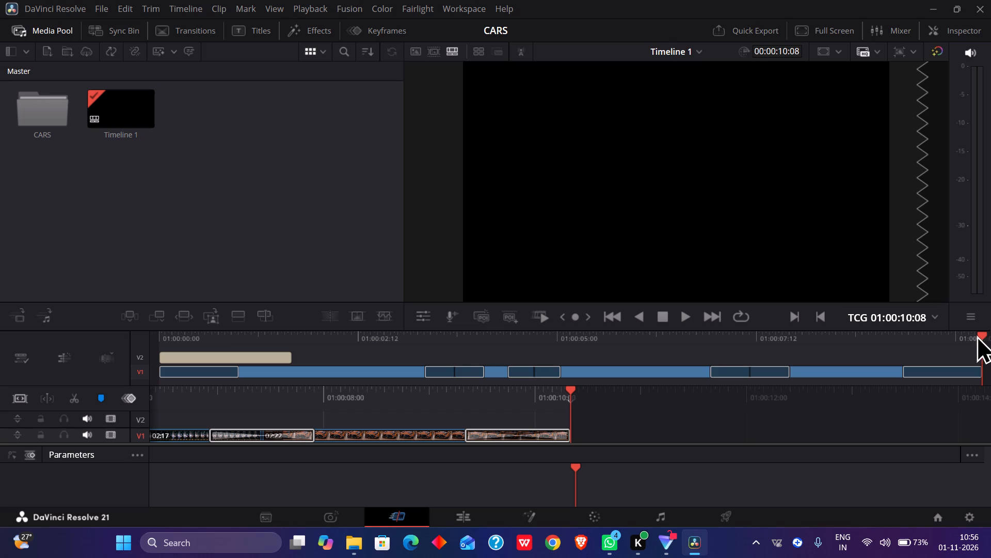
{"action": "left_click_drag", "start_coordinate": [984, 335], "coordinate": [796, 390]}
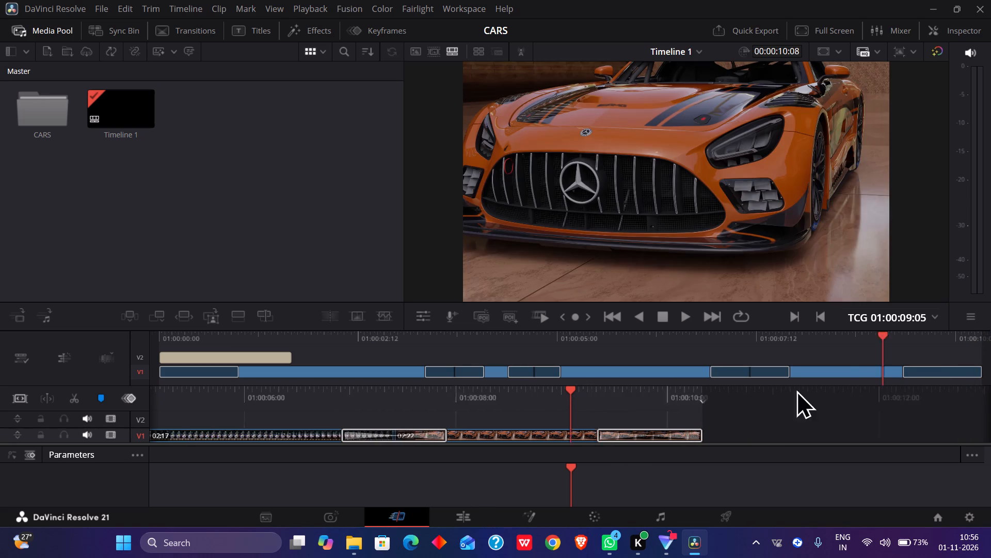
{"action": "left_click_drag", "start_coordinate": [796, 390], "coordinate": [85, 528]}
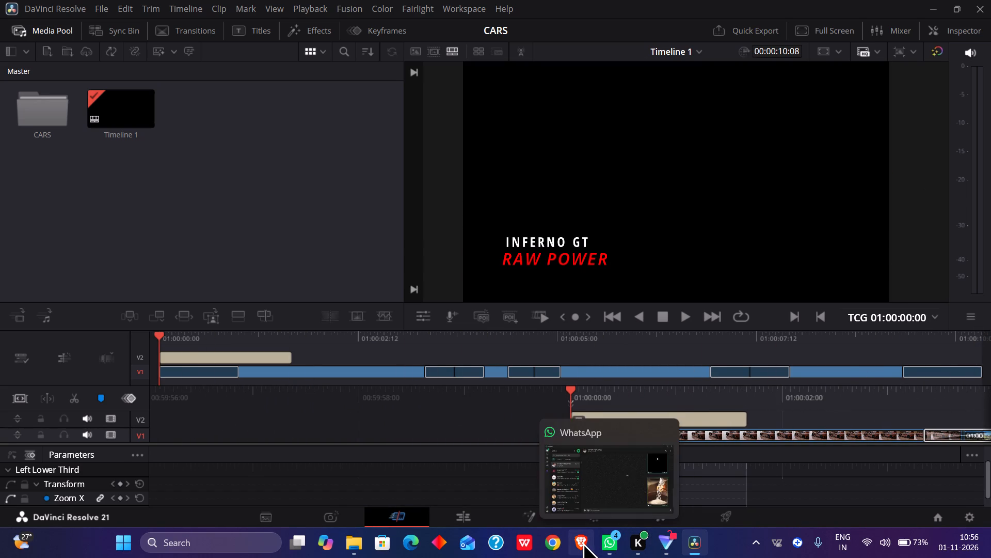
Switch to the Brave browser, go back through the YouTube history to the earliest video, and pause it.
{"action": "left_click", "coordinate": [577, 536]}
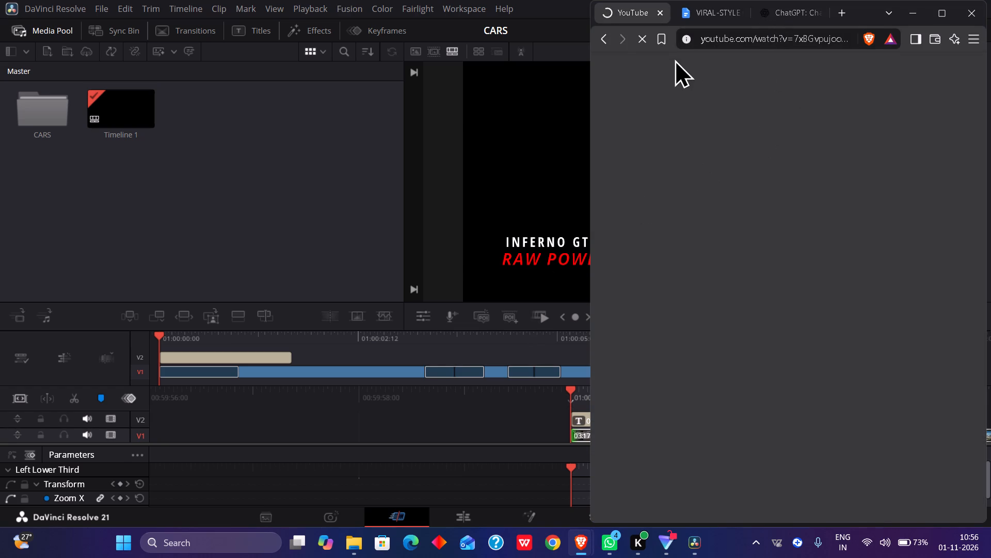
{"action": "left_click", "coordinate": [606, 40]}
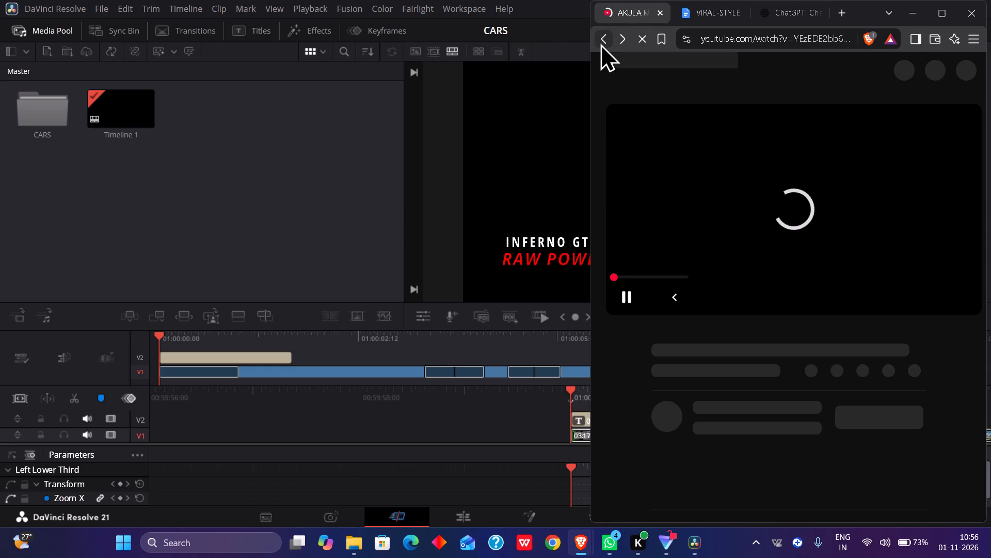
{"action": "left_click", "coordinate": [600, 43]}
{"action": "triple_click", "coordinate": [600, 43]}
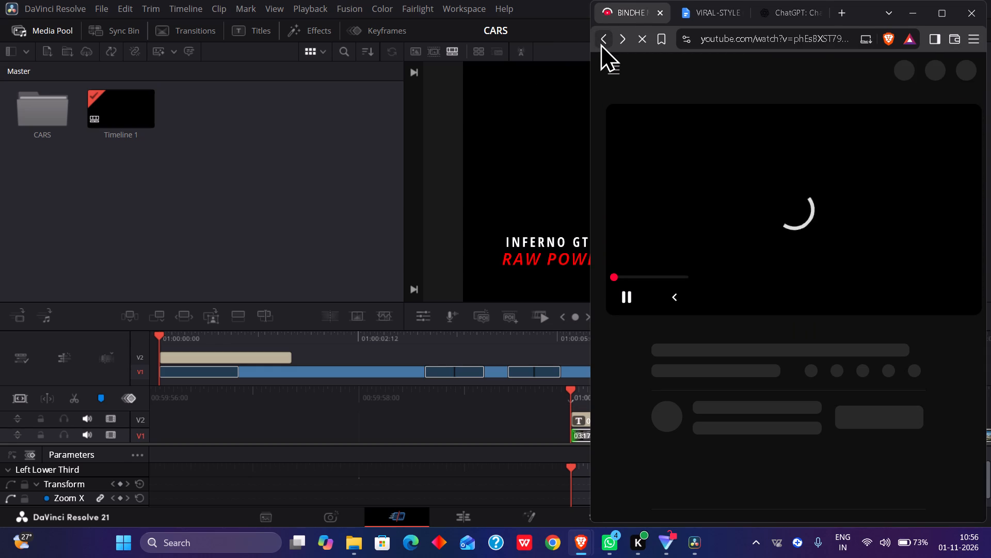
{"action": "left_click", "coordinate": [600, 43]}
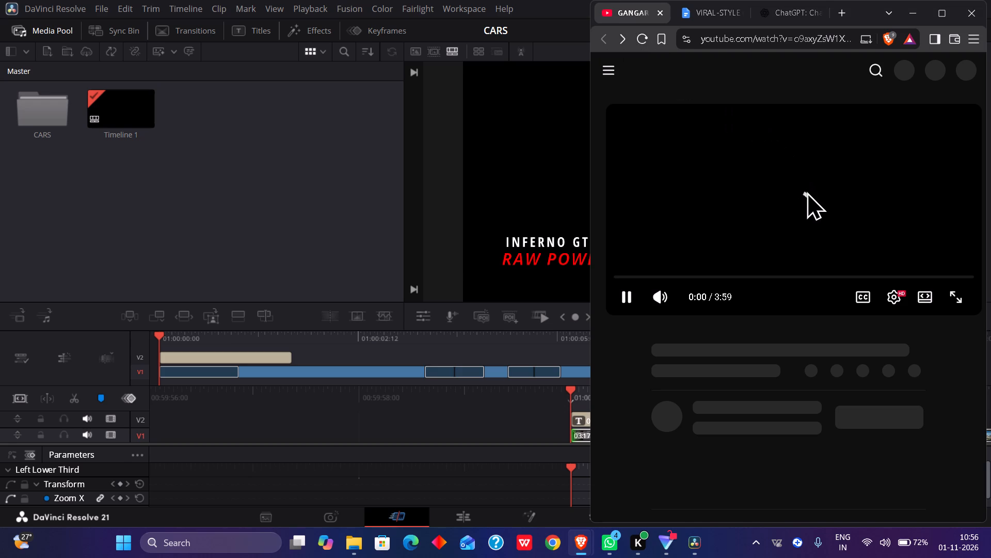
{"action": "left_click", "coordinate": [746, 215]}
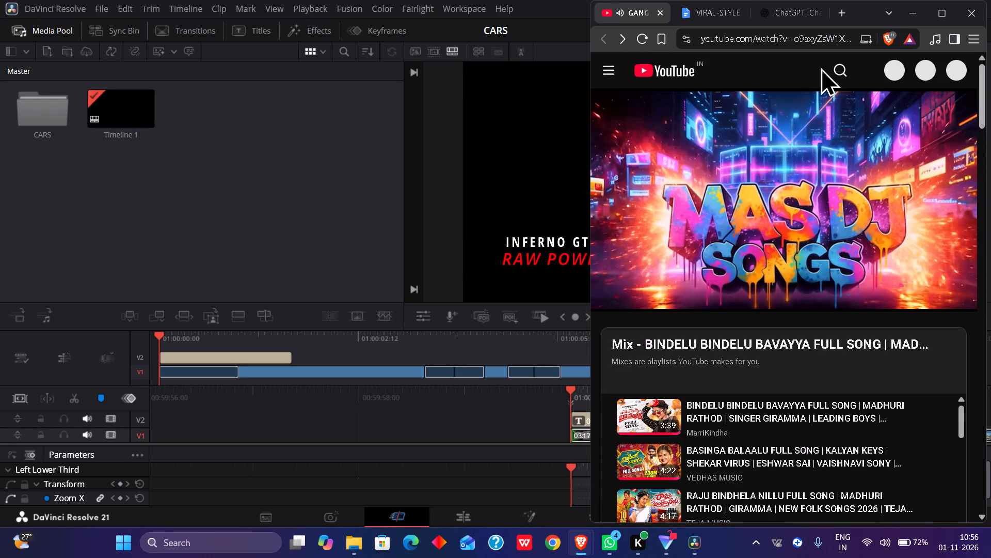
Search YouTube for "davinci resolve tutorial in telugu".
{"action": "left_click", "coordinate": [835, 67]}
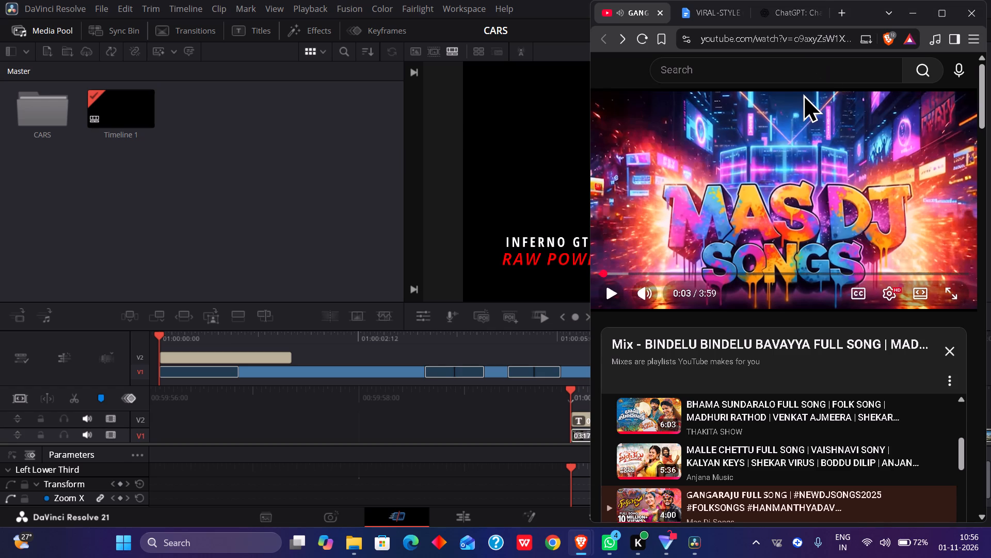
{"action": "left_click", "coordinate": [786, 74]}
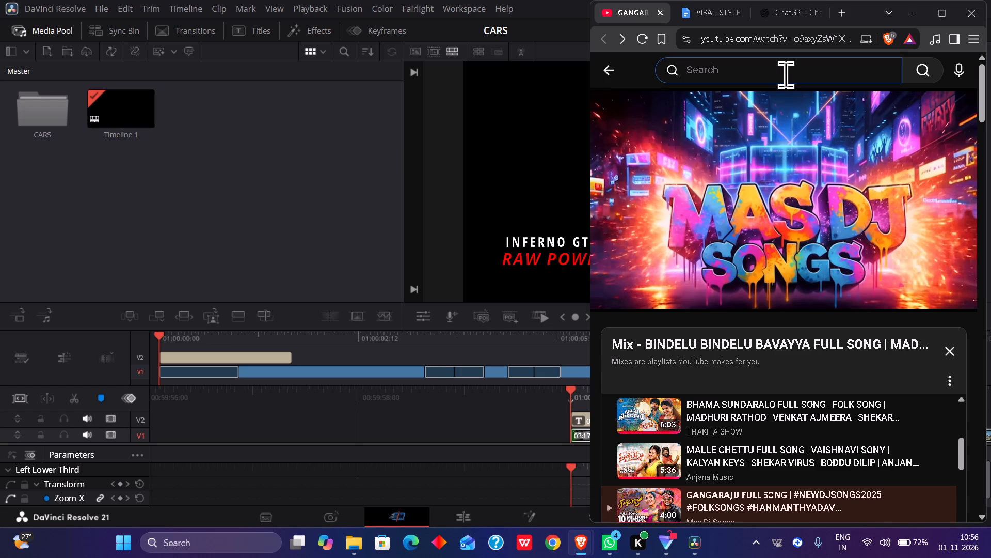
{"action": "type", "text": "davincire"}
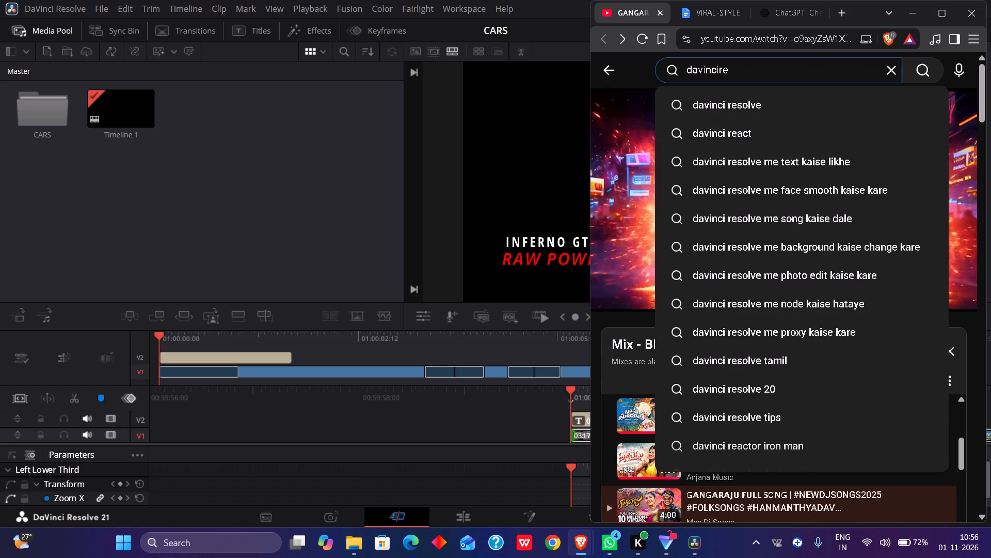
{"action": "key", "text": "Down"}
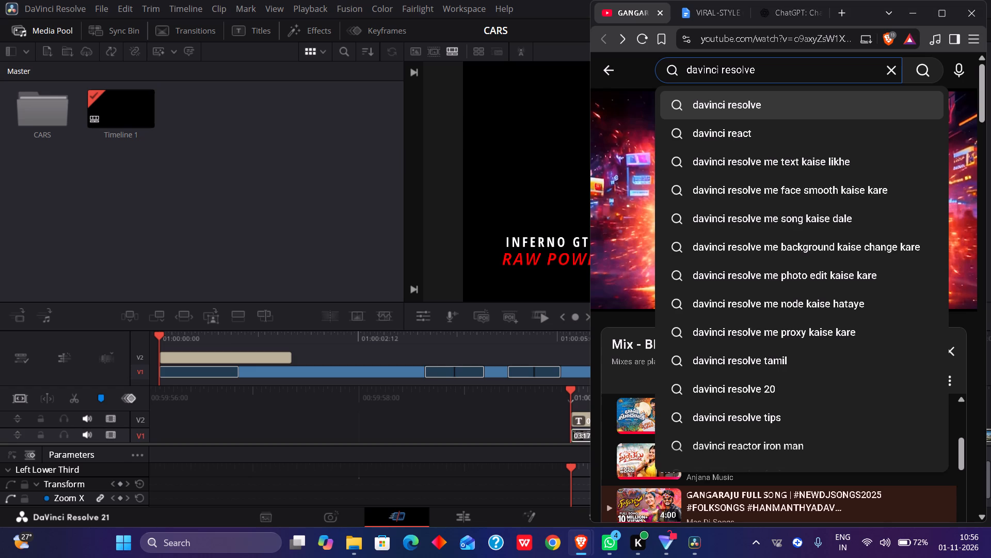
{"action": "key", "text": "Right"}
{"action": "key", "text": "space"}
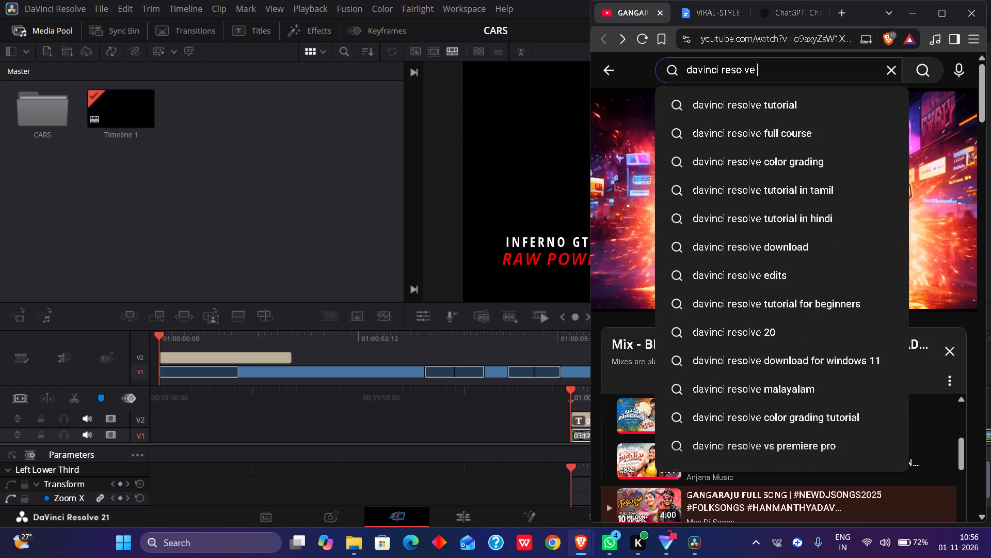
{"action": "key", "text": "Down"}
{"action": "key", "text": "space"}
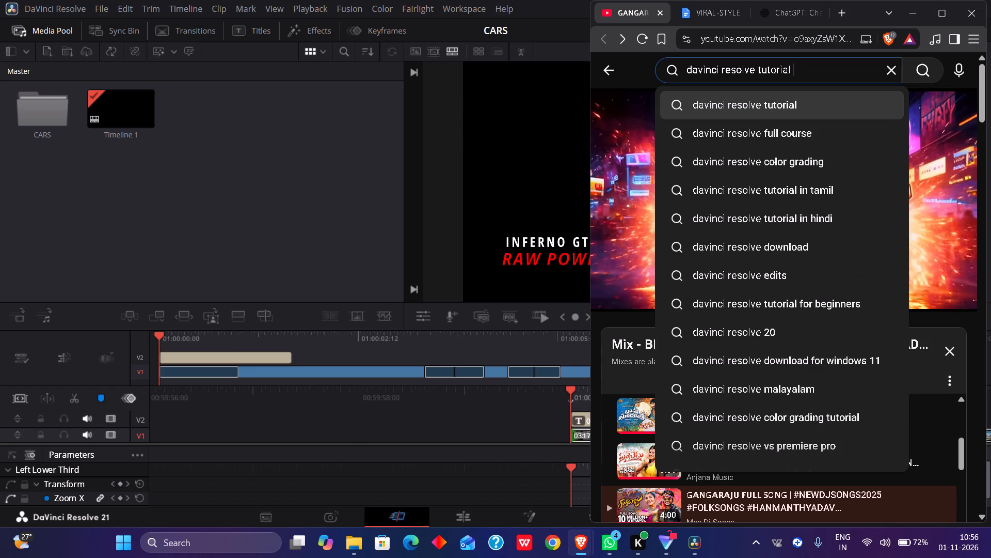
{"action": "type", "text": "in telugu"}
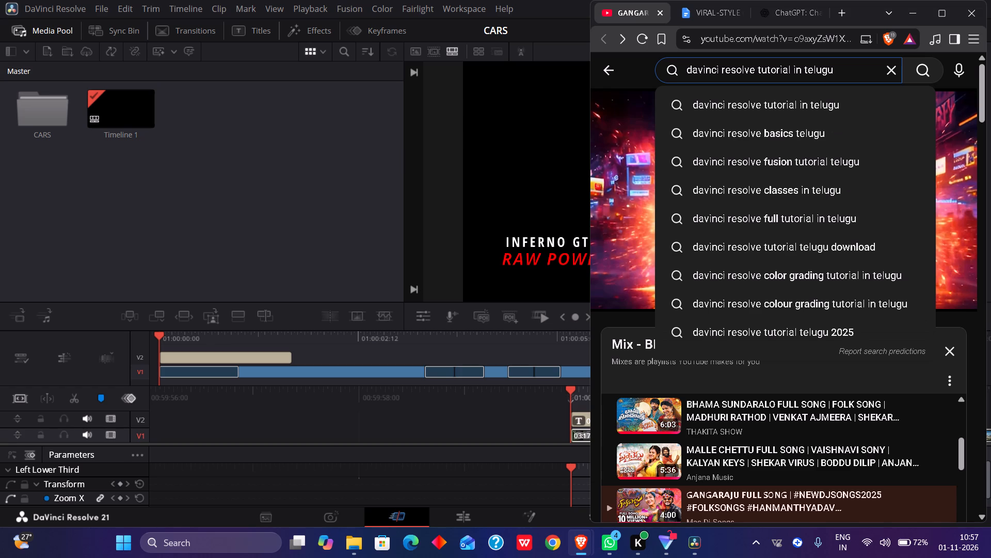
{"action": "key", "text": "Return"}
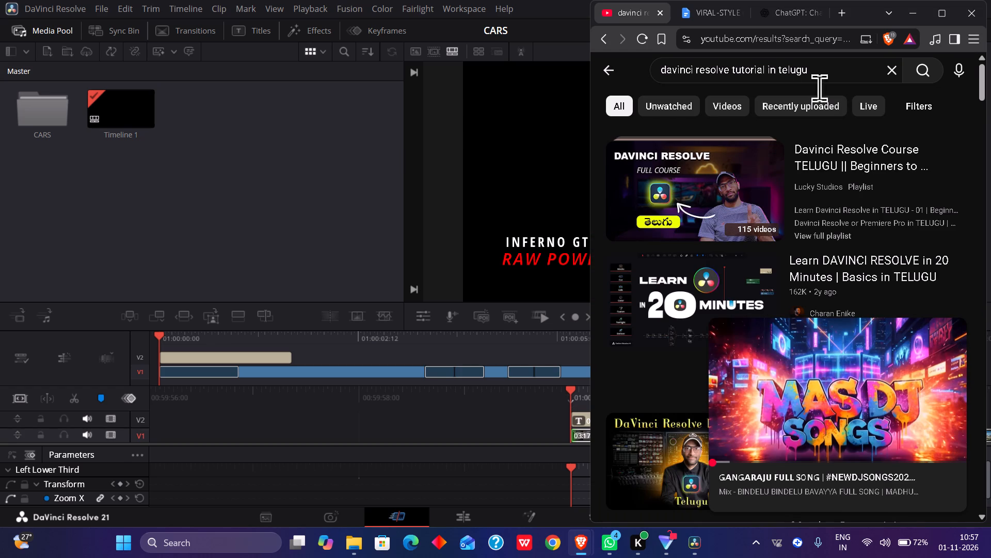
Open the Davinci Resolve Course TELUGU playlist by Lucky Studios, pause its first video and look over the page.
{"action": "left_click", "coordinate": [744, 196]}
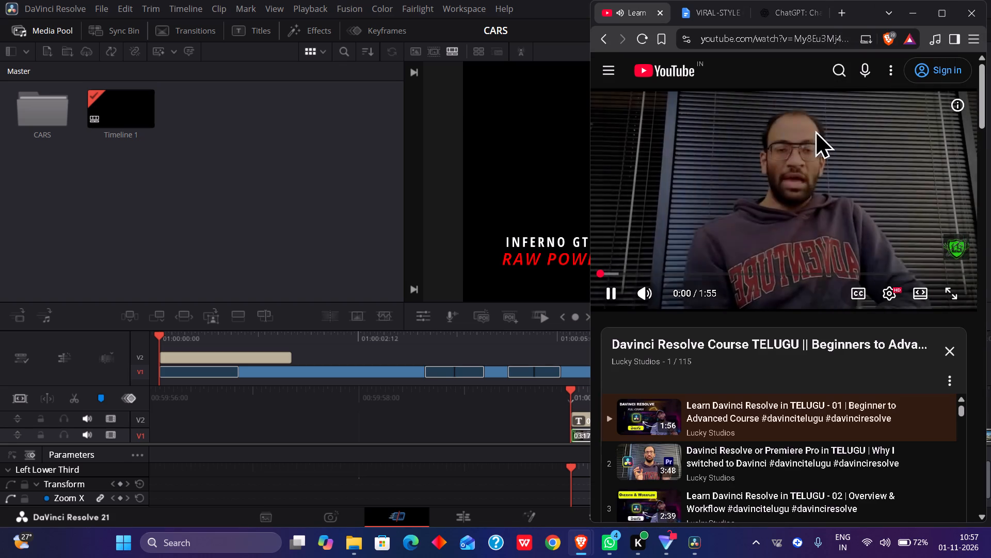
{"action": "scroll", "coordinate": [757, 375], "scroll_direction": "down", "scroll_amount": 3}
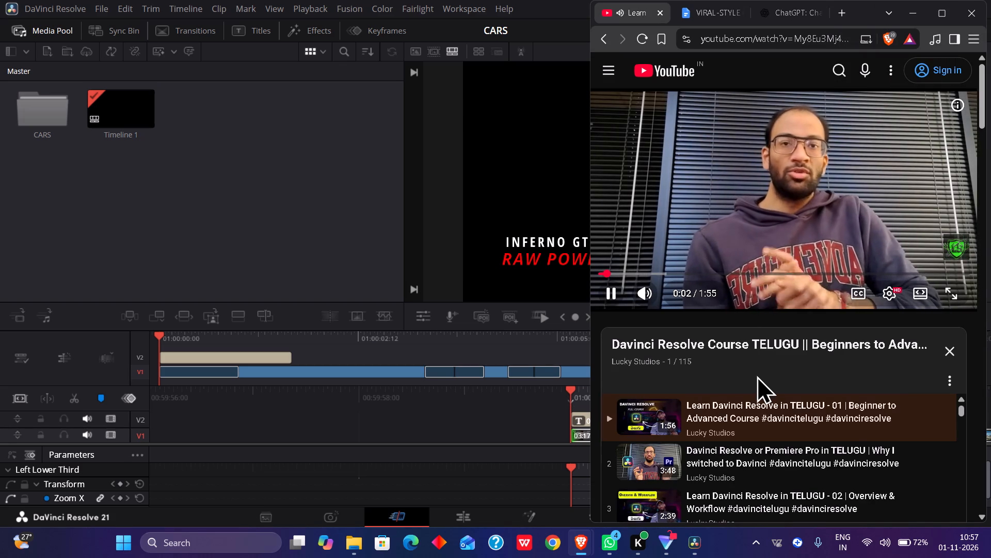
{"action": "left_click", "coordinate": [726, 114]}
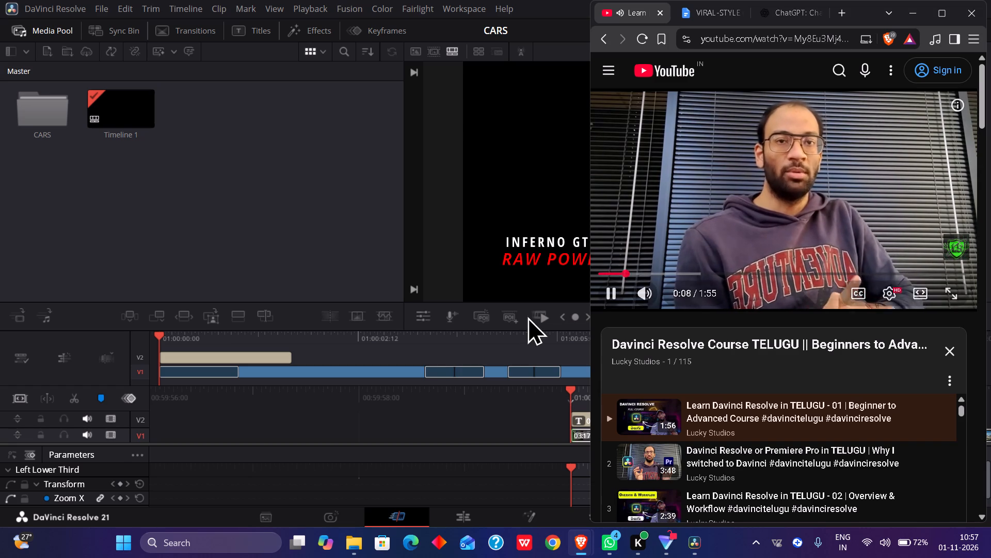
{"action": "left_click", "coordinate": [613, 293]}
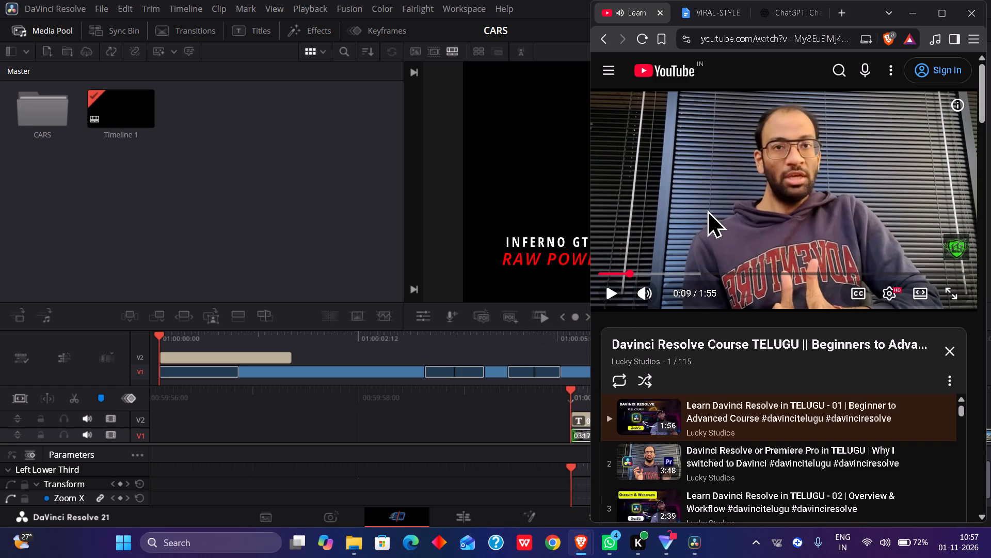
{"action": "scroll", "coordinate": [776, 169], "scroll_direction": "down", "scroll_amount": 4}
{"action": "scroll", "coordinate": [776, 169], "scroll_direction": "up", "scroll_amount": 1}
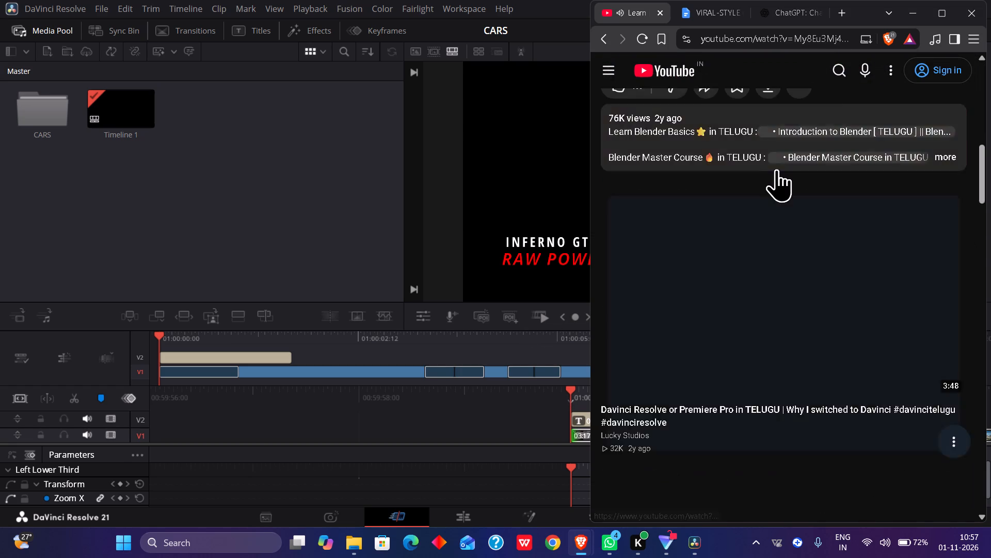
{"action": "scroll", "coordinate": [776, 169], "scroll_direction": "up", "scroll_amount": 2}
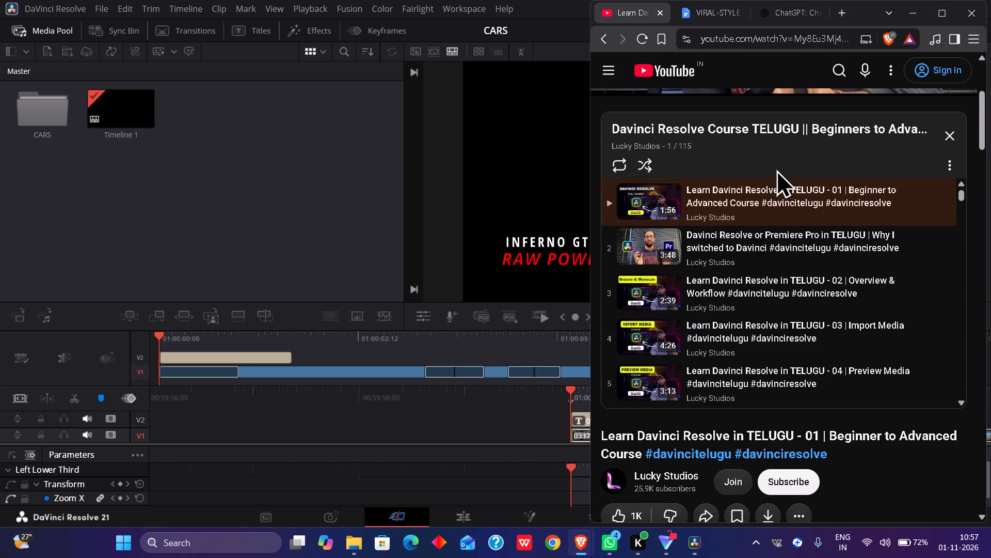
Maximize the browser window and open lesson 15, Fusion Titles, from the course playlist.
{"action": "left_click", "coordinate": [937, 6]}
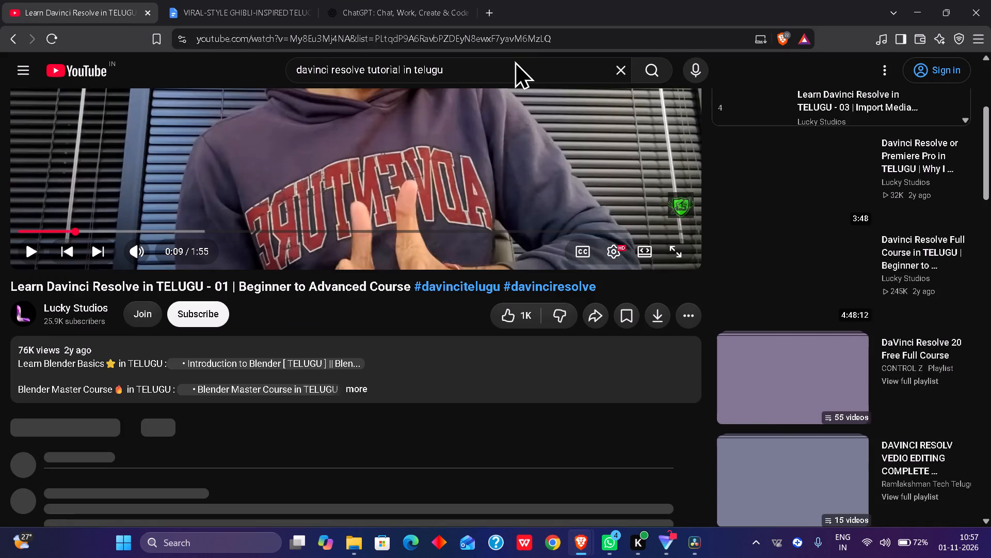
{"action": "scroll", "coordinate": [874, 163], "scroll_direction": "up", "scroll_amount": 2}
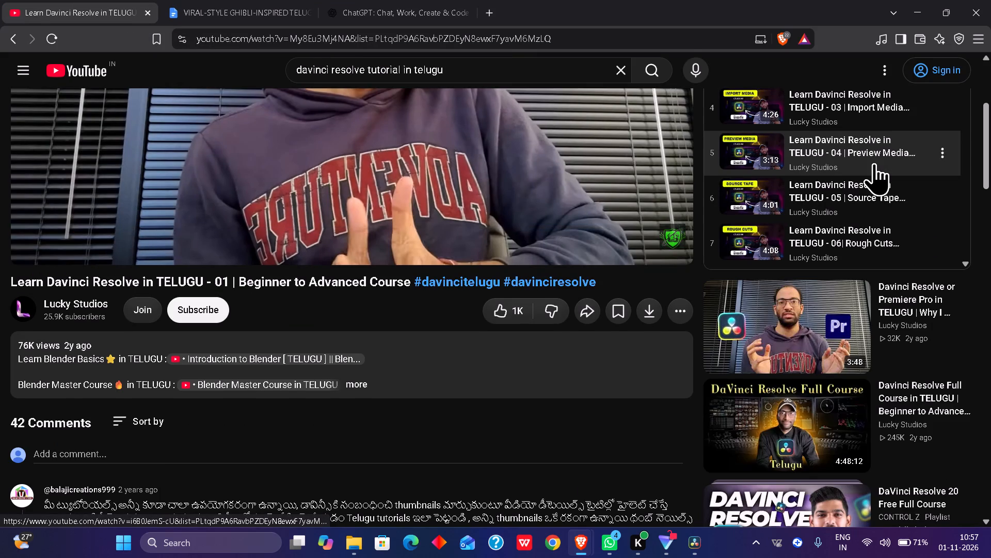
{"action": "scroll", "coordinate": [880, 166], "scroll_direction": "down", "scroll_amount": 1}
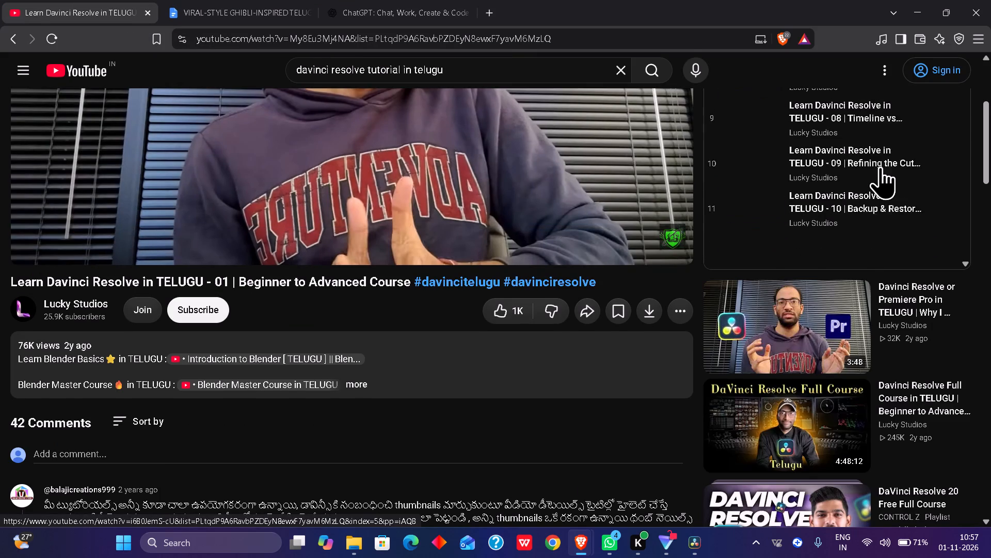
{"action": "scroll", "coordinate": [880, 166], "scroll_direction": "down", "scroll_amount": 1}
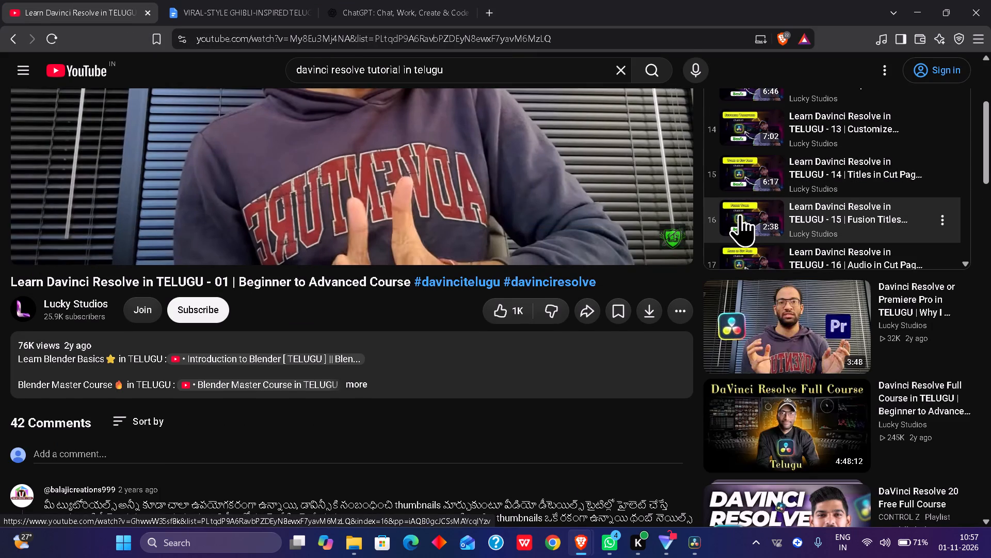
{"action": "left_click", "coordinate": [741, 215]}
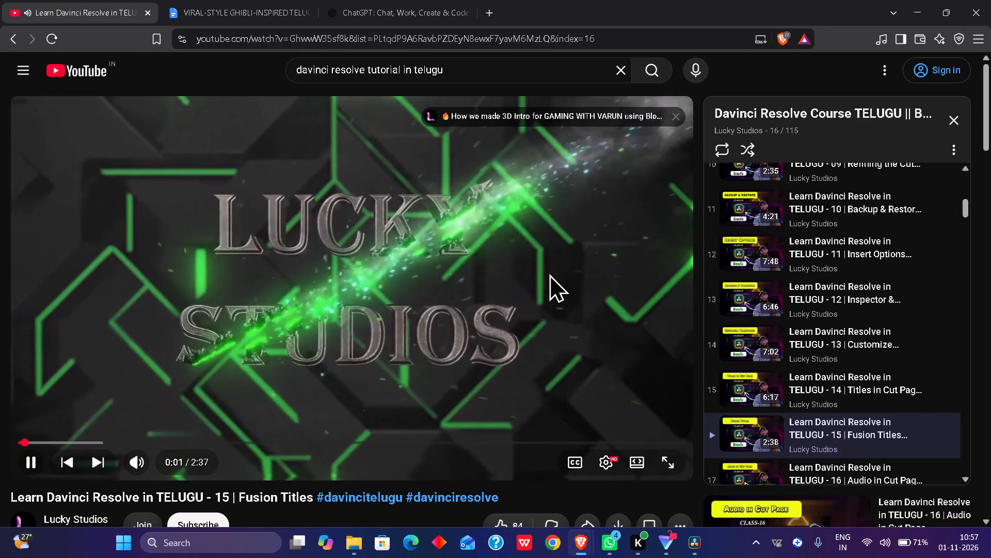
Skip the lesson's intro and watch how Fusion titles are added on the Cut page, pausing where needed.
{"action": "key", "text": "Right"}
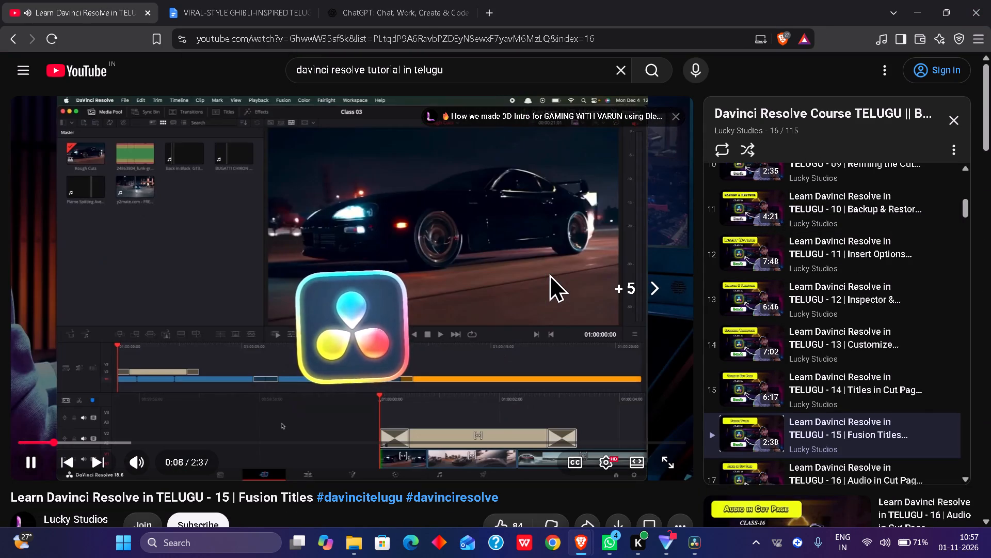
{"action": "left_click", "coordinate": [223, 266]}
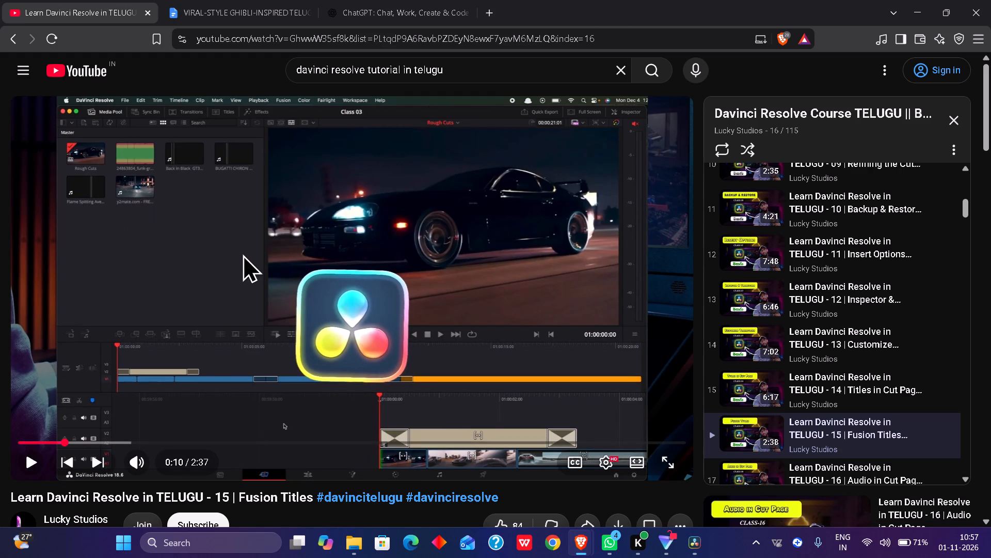
{"action": "left_click", "coordinate": [310, 216]}
{"action": "left_click", "coordinate": [310, 216]}
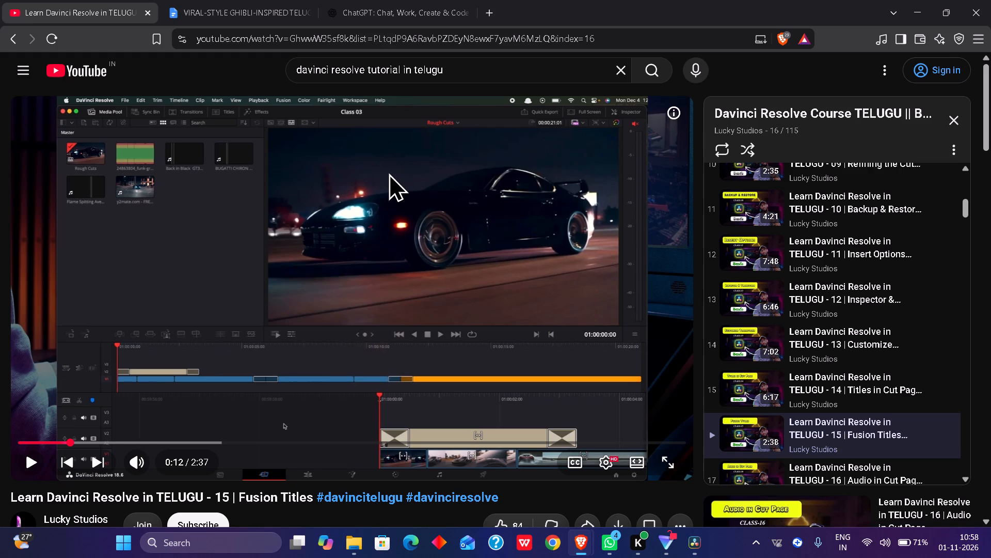
{"action": "left_click", "coordinate": [493, 210]}
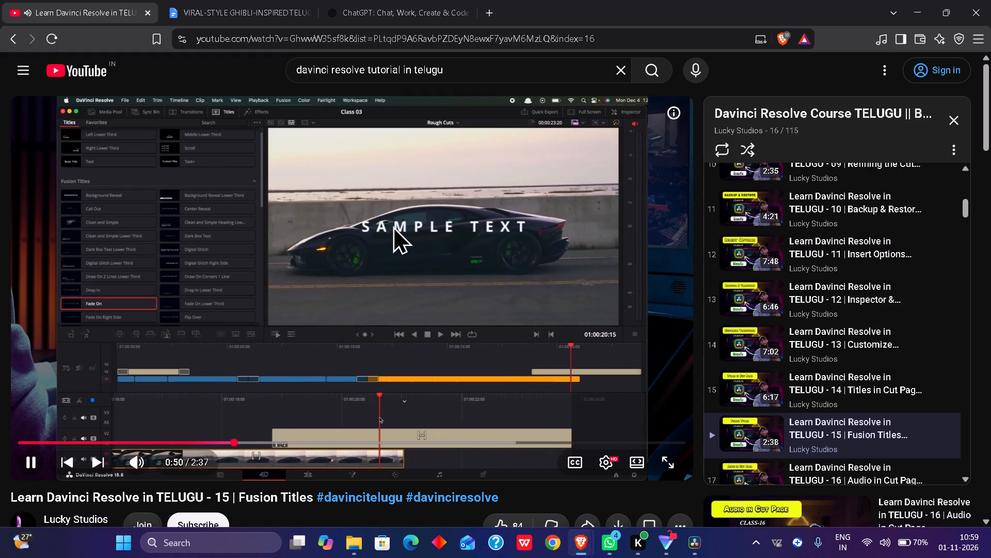
{"action": "left_click", "coordinate": [393, 225]}
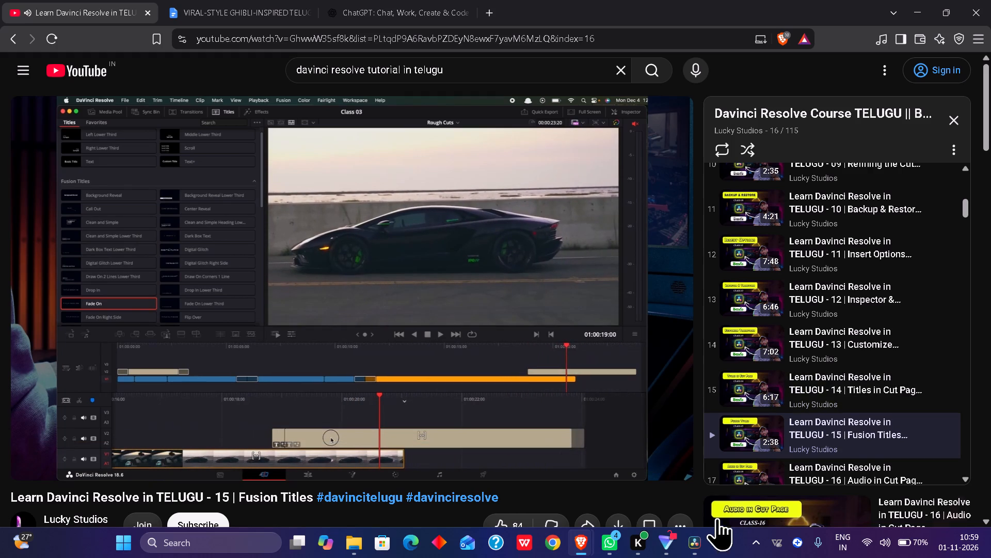
Switch back to the CARS project in DaVinci Resolve.
{"action": "left_click", "coordinate": [692, 474]}
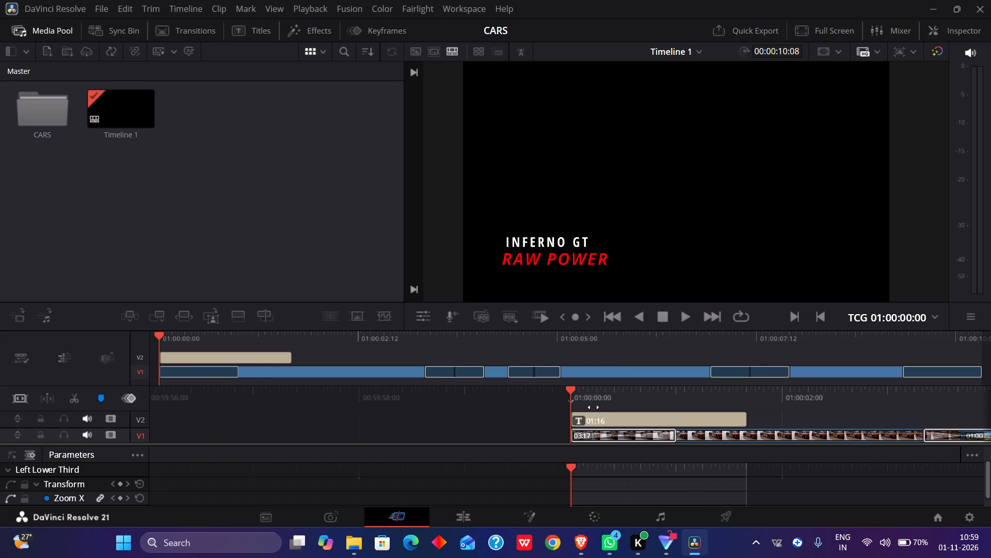
Add the Fade On Fusion title to track V2 above the last clip's closing transition at the end of the timeline.
{"action": "left_click_drag", "start_coordinate": [573, 390], "coordinate": [0, 557]}
{"action": "left_click_drag", "start_coordinate": [575, 394], "coordinate": [346, 453]}
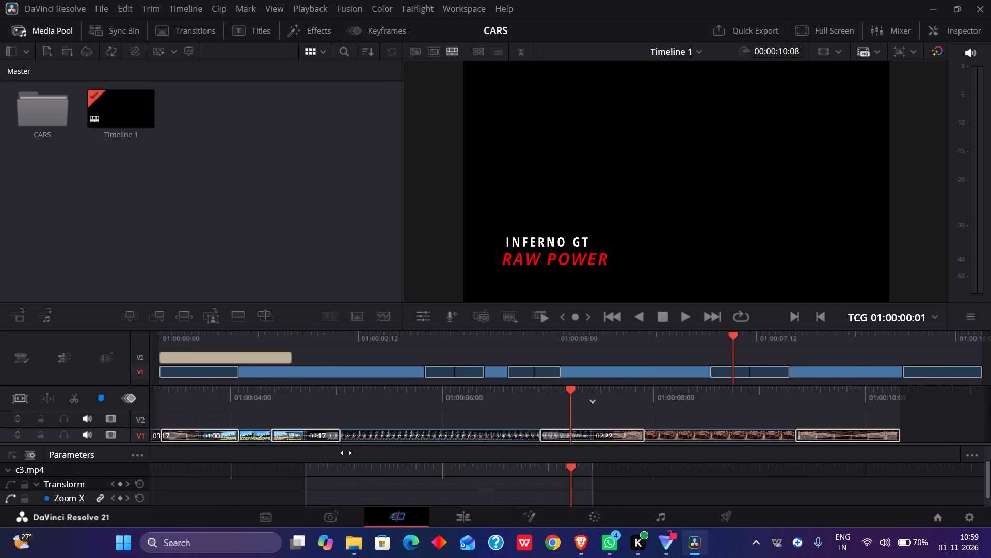
{"action": "left_click_drag", "start_coordinate": [346, 453], "coordinate": [0, 557]}
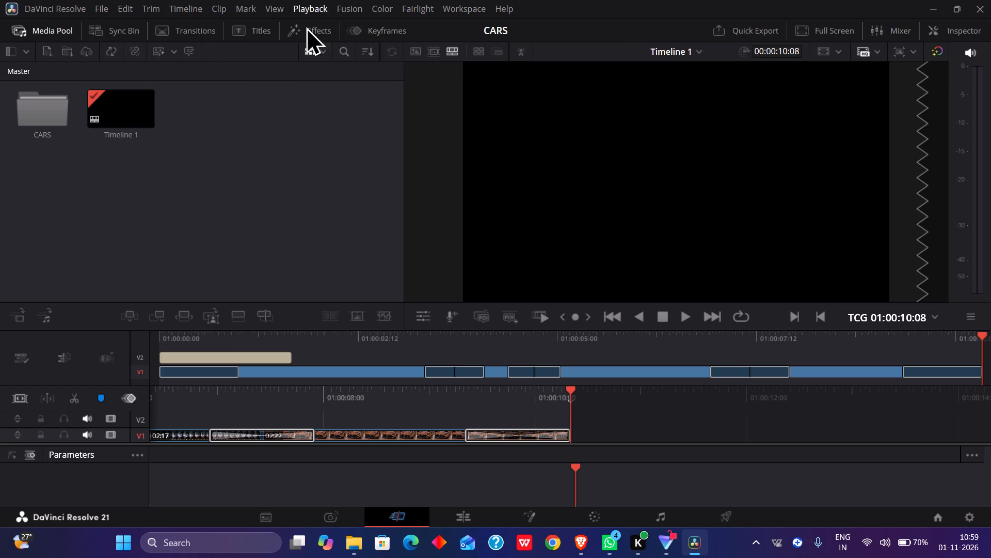
{"action": "left_click", "coordinate": [207, 29]}
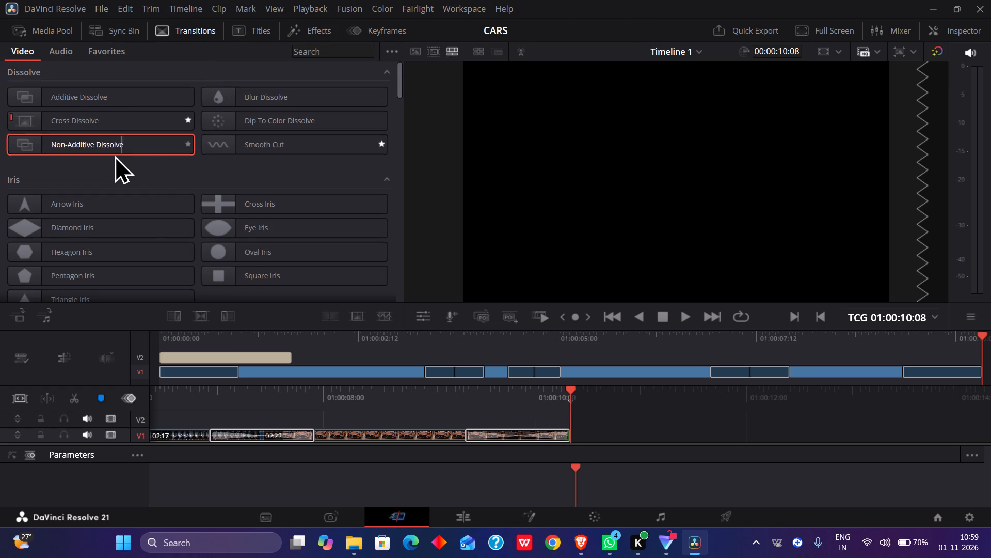
{"action": "left_click", "coordinate": [266, 26]}
{"action": "scroll", "coordinate": [190, 141], "scroll_direction": "down", "scroll_amount": 1}
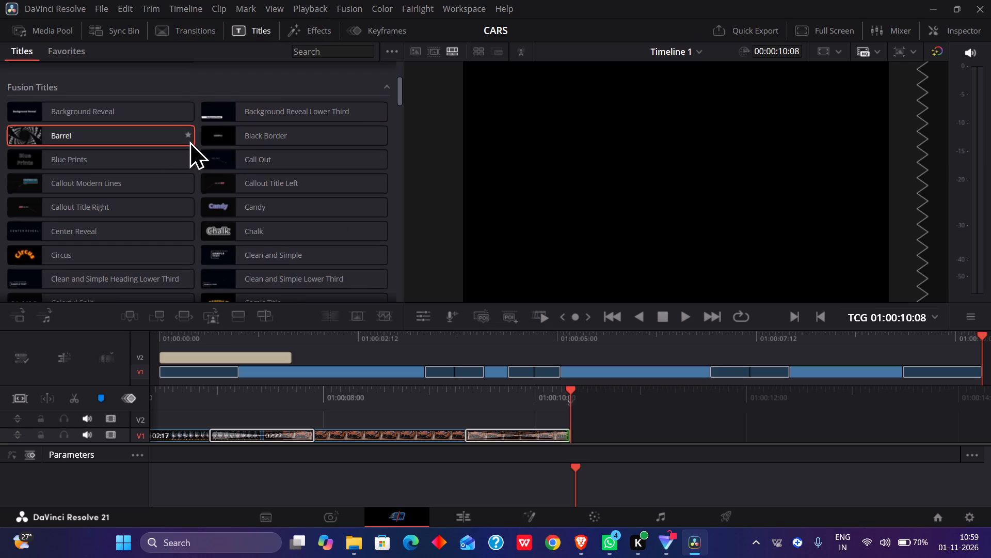
{"action": "scroll", "coordinate": [146, 166], "scroll_direction": "down", "scroll_amount": 1}
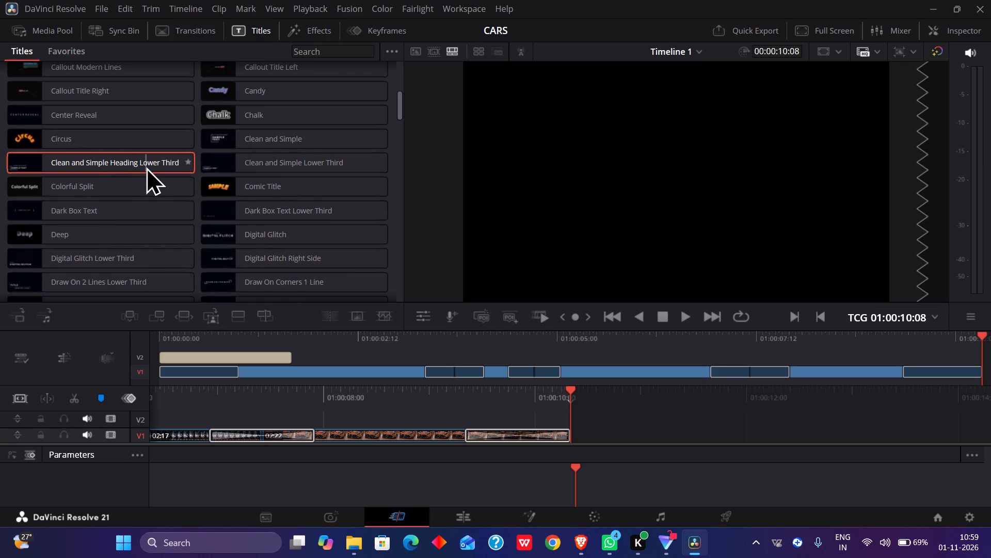
{"action": "scroll", "coordinate": [146, 166], "scroll_direction": "down", "scroll_amount": 1}
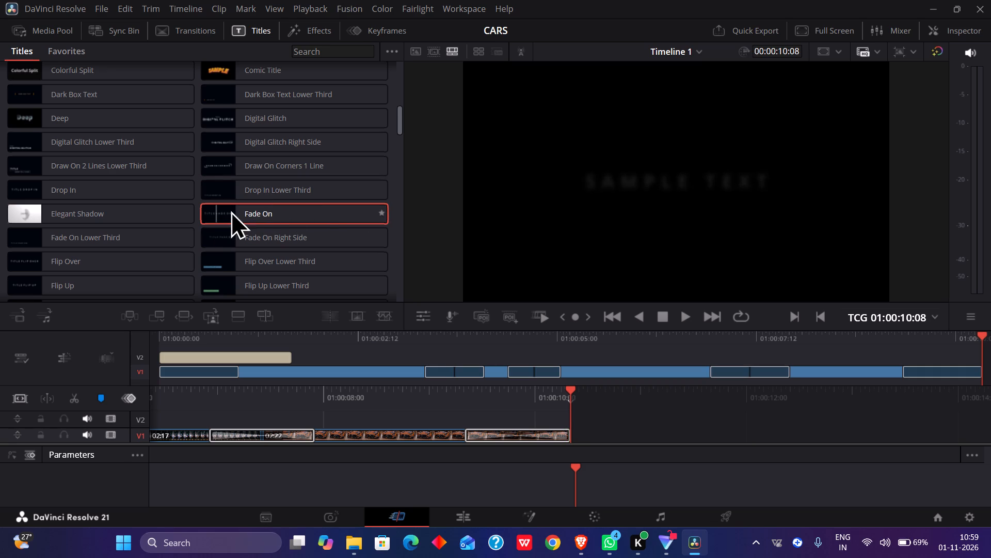
{"action": "left_click_drag", "start_coordinate": [263, 207], "coordinate": [359, 316]}
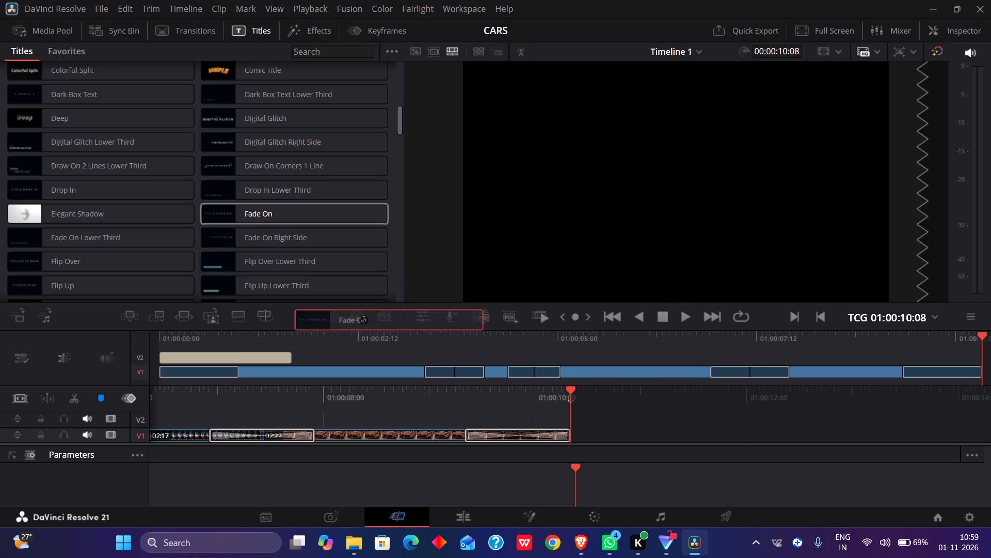
{"action": "left_click_drag", "start_coordinate": [359, 316], "coordinate": [475, 412]}
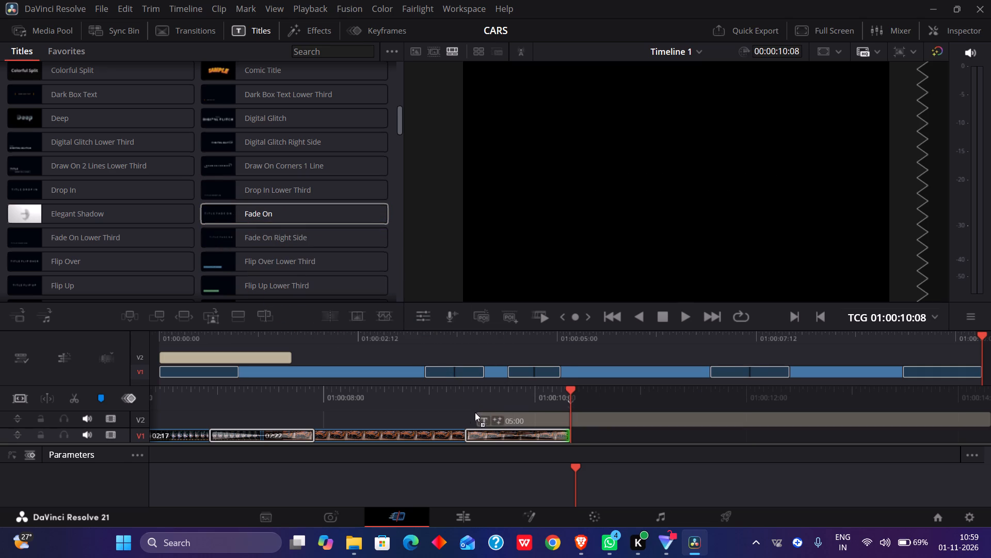
{"action": "left_click_drag", "start_coordinate": [475, 412], "coordinate": [463, 419]}
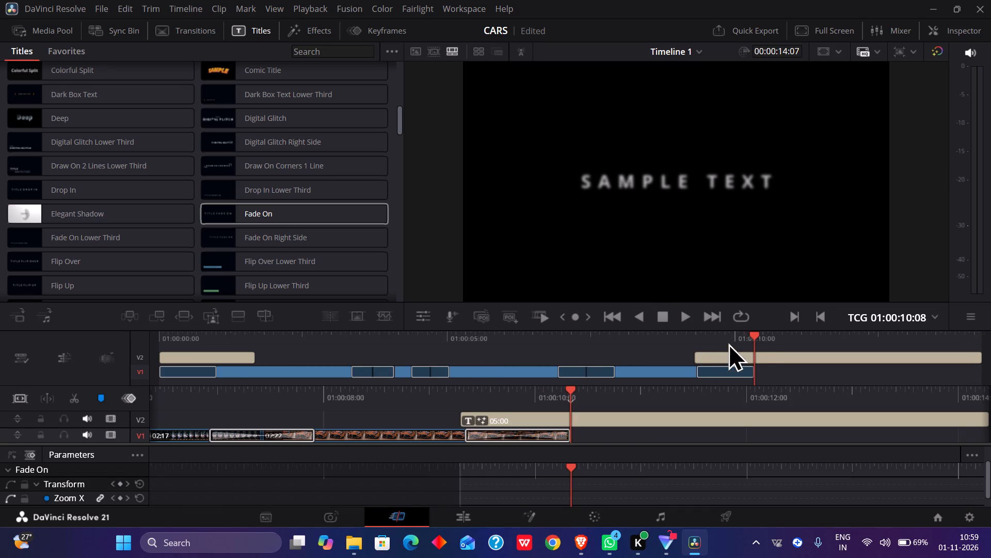
Play back the end of the timeline to review the Fade On title over the last clip.
{"action": "left_click_drag", "start_coordinate": [754, 333], "coordinate": [672, 353]}
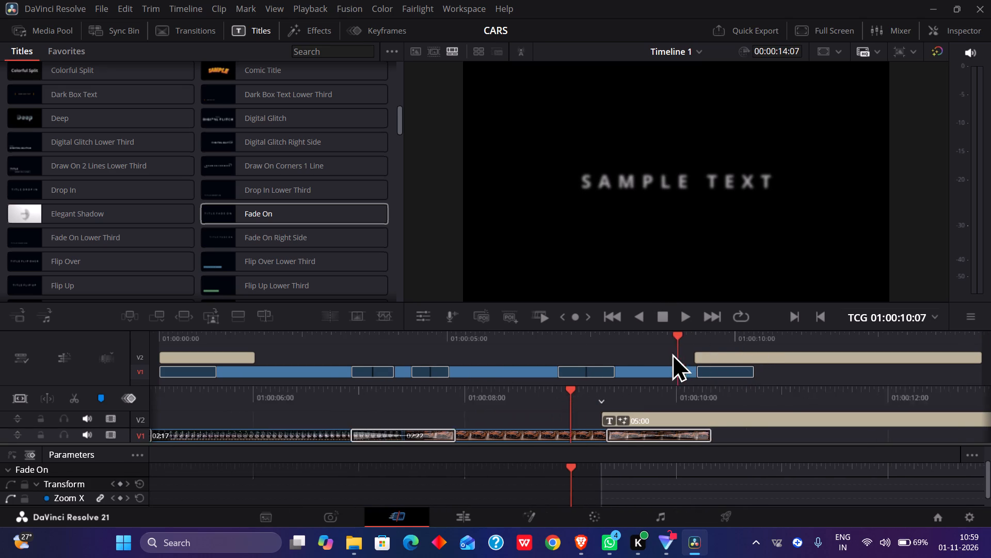
{"action": "left_click_drag", "start_coordinate": [672, 353], "coordinate": [76, 479]}
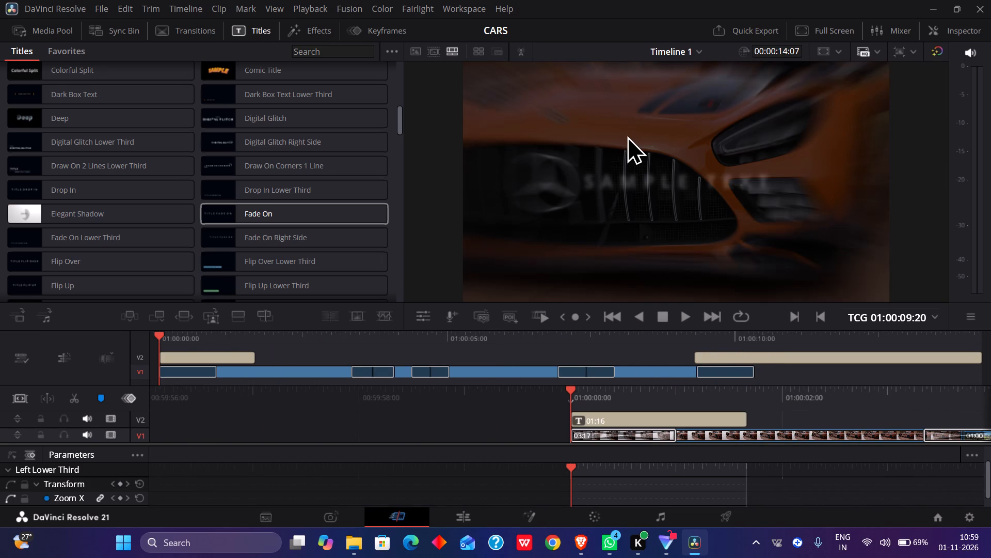
{"action": "key", "text": "l"}
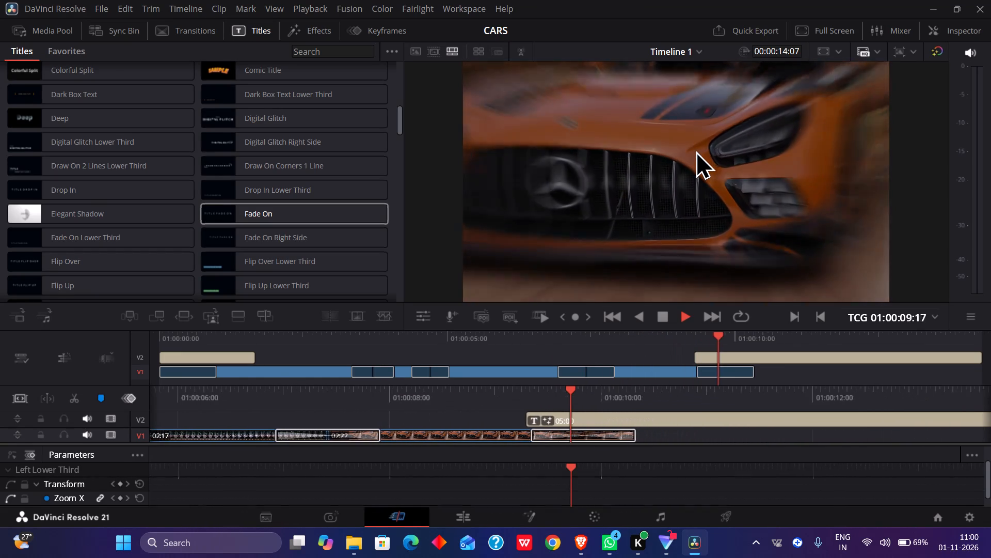
{"action": "key", "text": "space"}
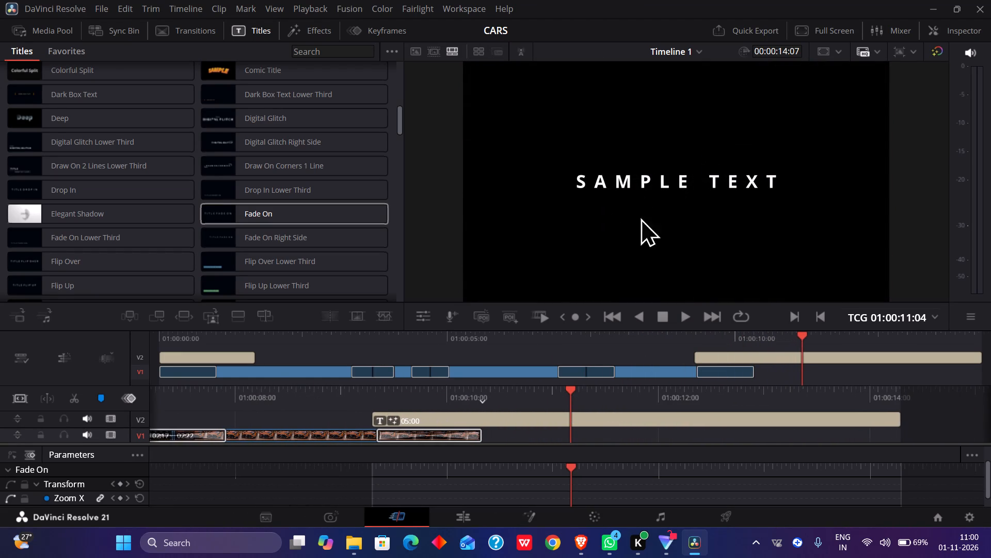
Move the Fade On title earlier on V2 so it ends at about 13:21, and play back the ending.
{"action": "left_click_drag", "start_coordinate": [433, 420], "coordinate": [414, 423]}
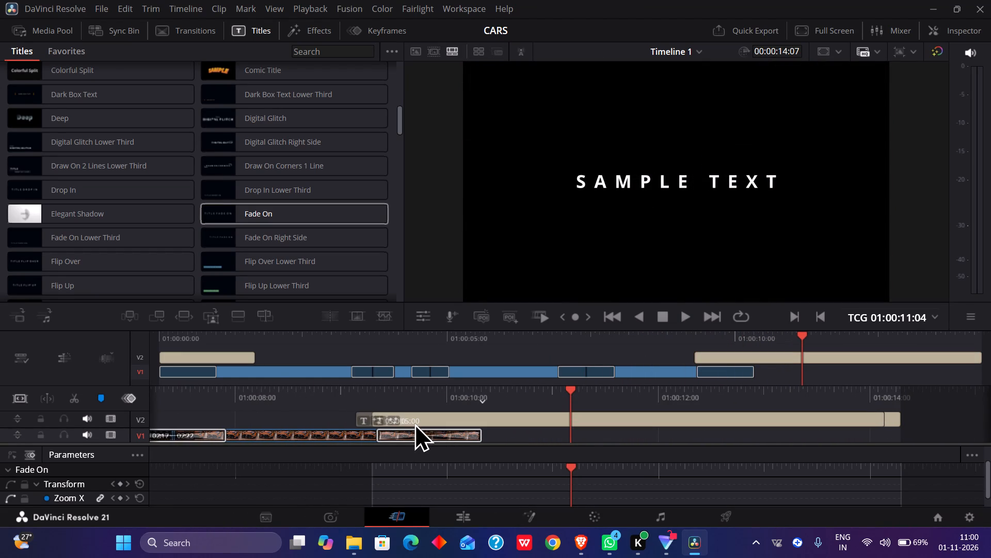
{"action": "left_click_drag", "start_coordinate": [414, 423], "coordinate": [386, 426]}
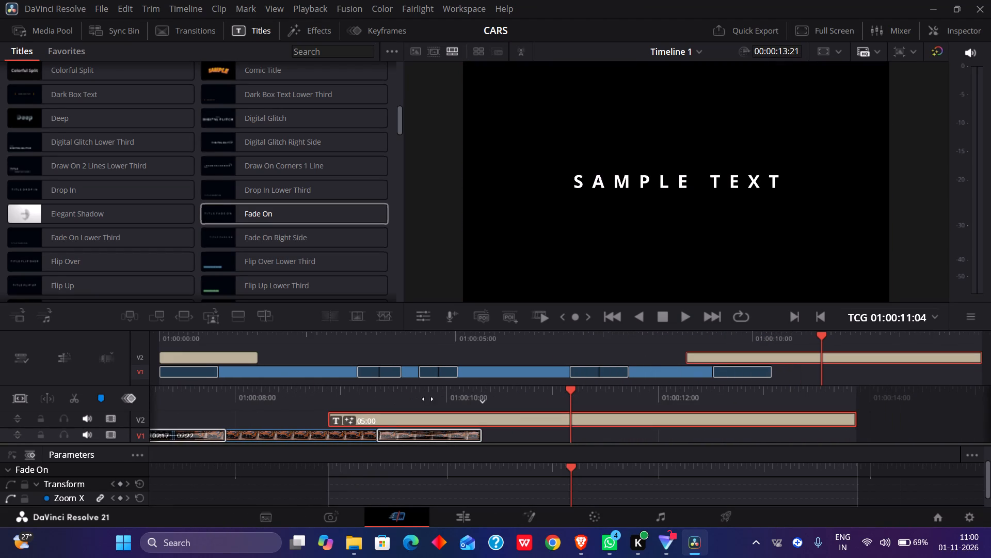
{"action": "left_click_drag", "start_coordinate": [528, 400], "coordinate": [939, 320]}
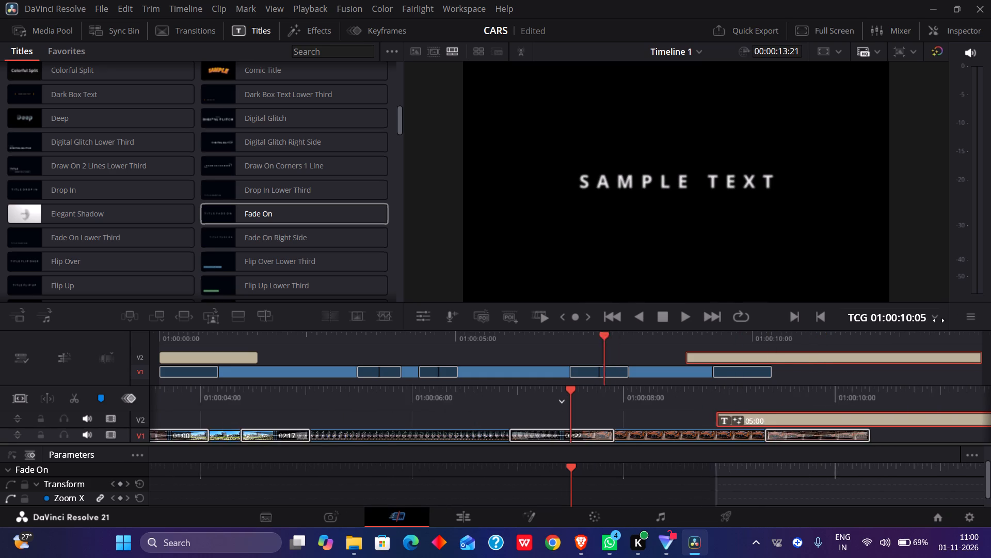
{"action": "left_click_drag", "start_coordinate": [939, 320], "coordinate": [955, 316]}
{"action": "key", "text": "l"}
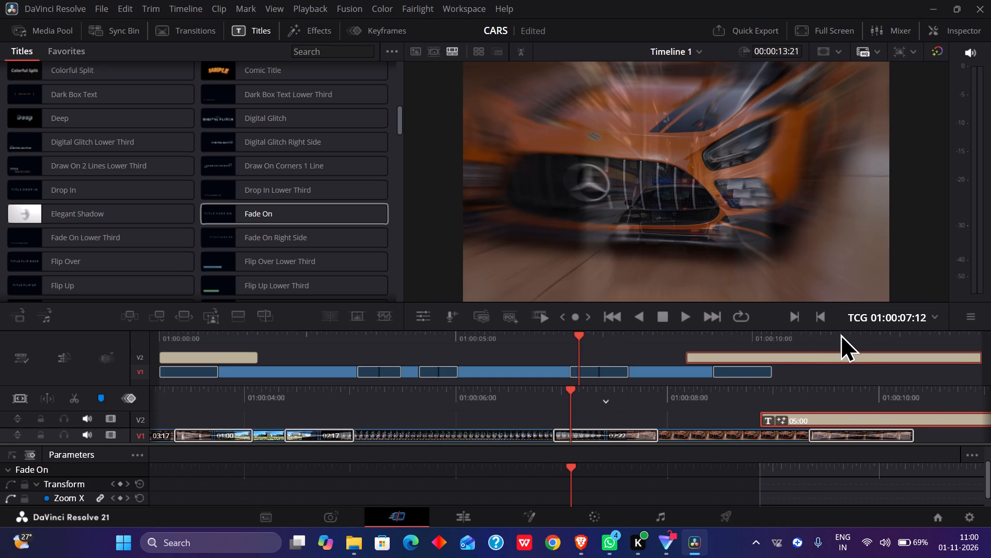
{"action": "key", "text": "l"}
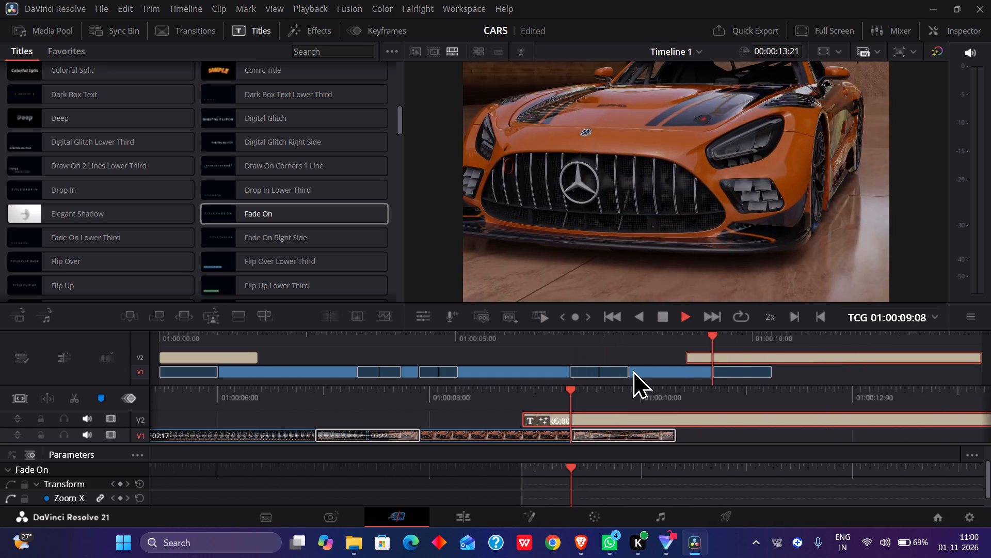
{"action": "key", "text": "space"}
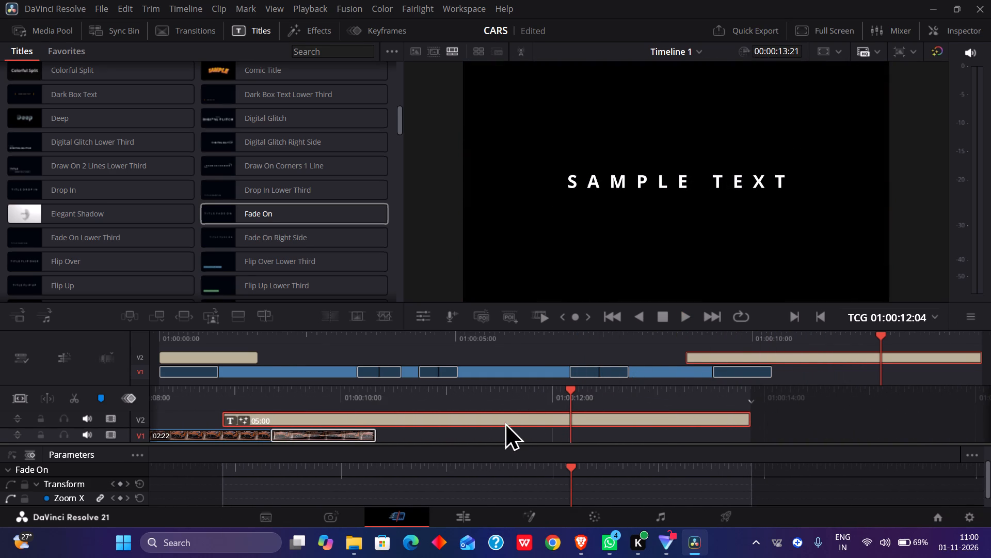
Shift the Fade On title further back on V2 so it ends at about 13:10, and replay the ending.
{"action": "left_click_drag", "start_coordinate": [505, 417], "coordinate": [454, 421]}
{"action": "left_click_drag", "start_coordinate": [538, 398], "coordinate": [990, 271]}
{"action": "left_click", "coordinate": [690, 417]}
{"action": "left_click", "coordinate": [596, 409]}
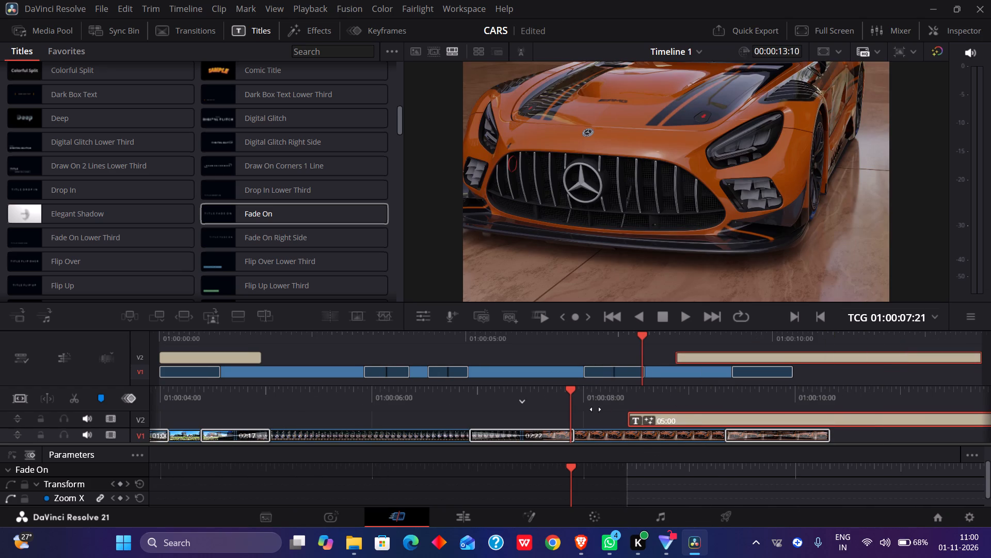
{"action": "left_click", "coordinate": [856, 371]}
{"action": "key", "text": "space"}
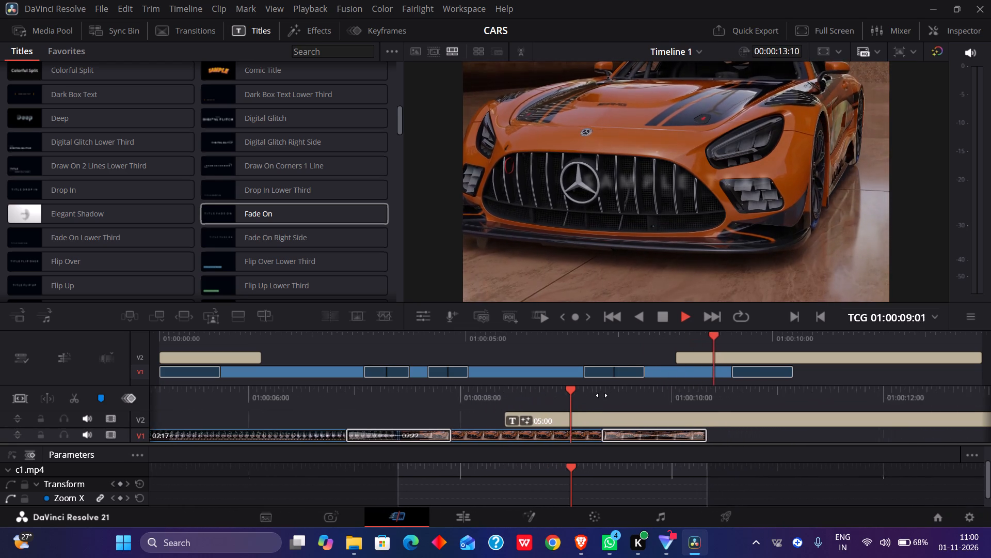
{"action": "key", "text": "space"}
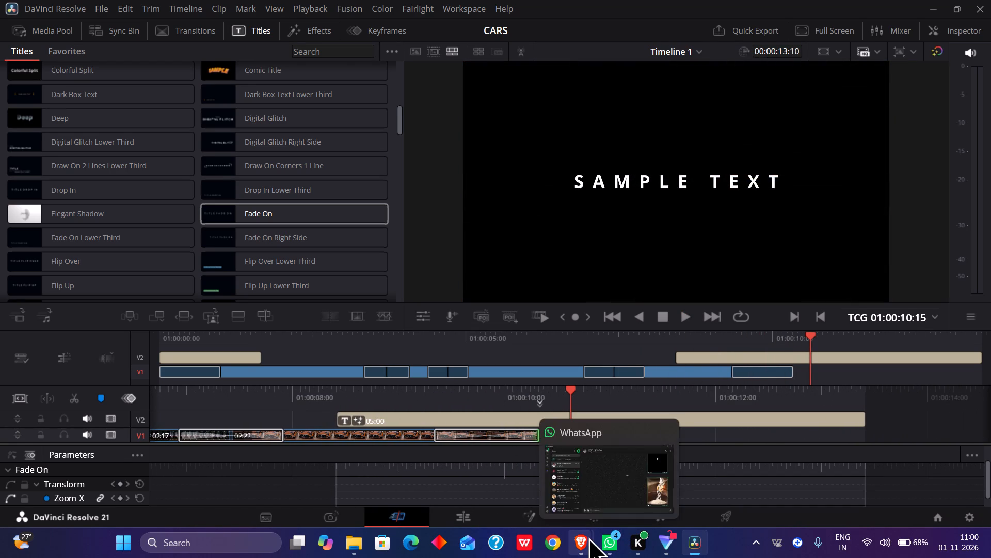
Close the extra browser window and watch how the Fusion Titles lesson changes the Fade On title's text, pausing after it.
{"action": "left_click", "coordinate": [710, 424]}
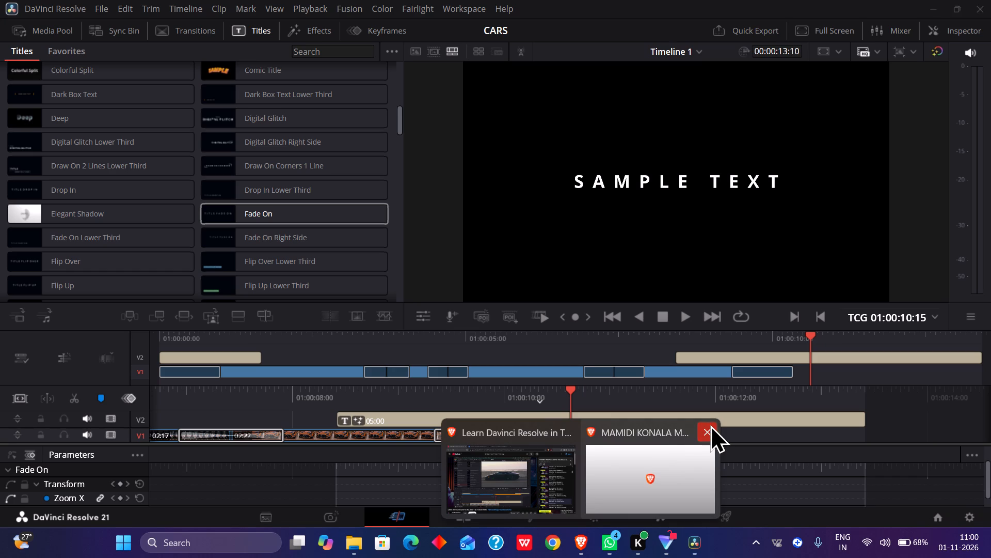
{"action": "left_click", "coordinate": [544, 468]}
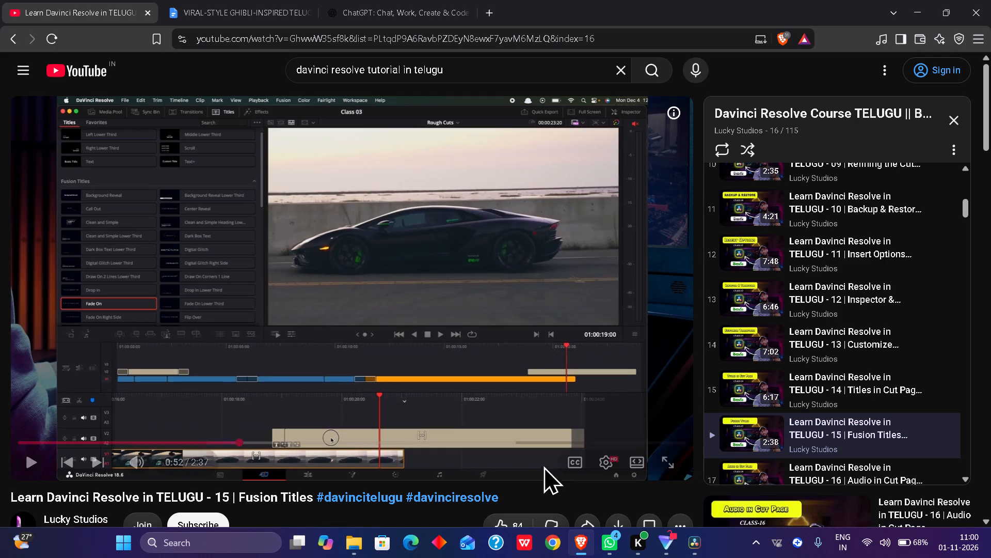
{"action": "left_click", "coordinate": [420, 275]}
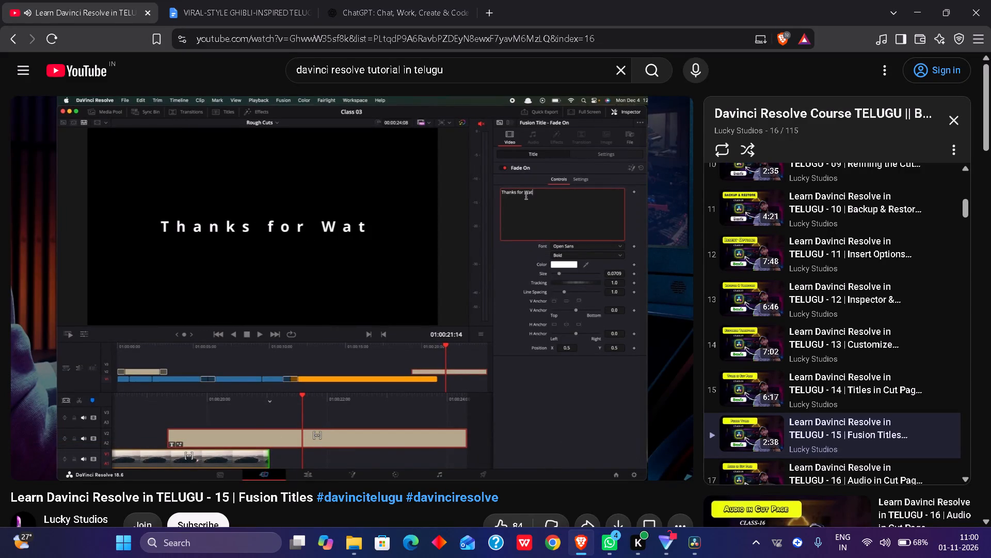
{"action": "left_click", "coordinate": [382, 263]}
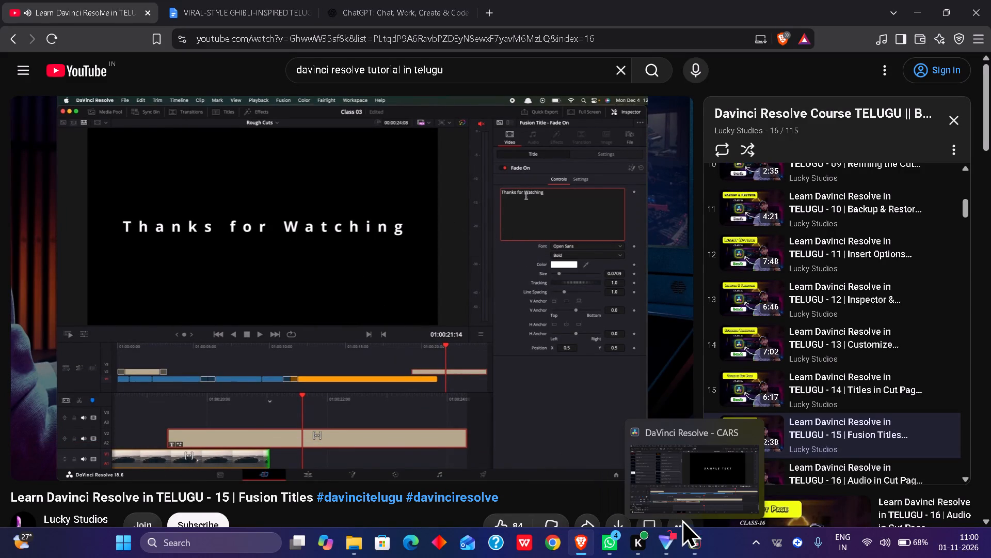
Return to the CARS project in DaVinci Resolve and replace the Fade On title's text with "Thanks for watching".
{"action": "left_click", "coordinate": [676, 488]}
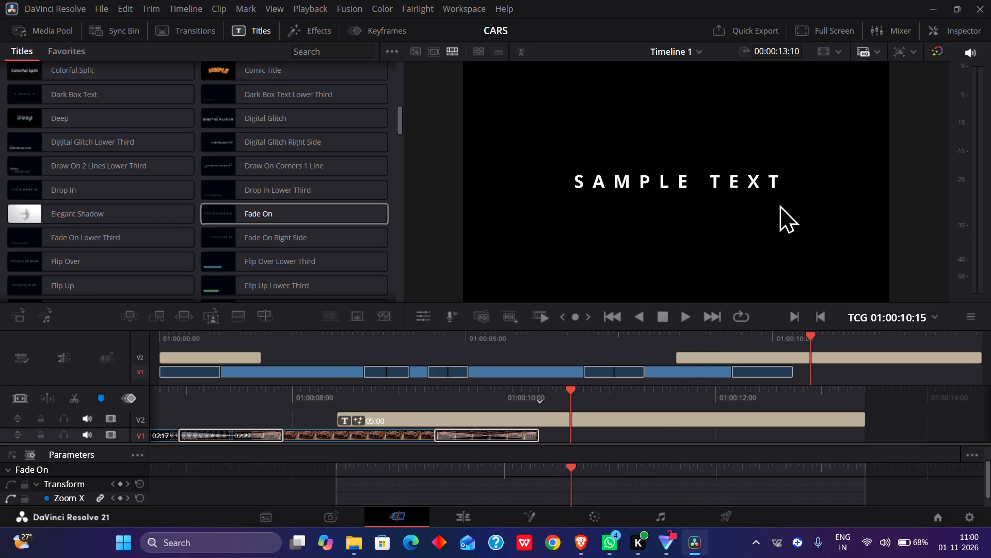
{"action": "left_click", "coordinate": [758, 355]}
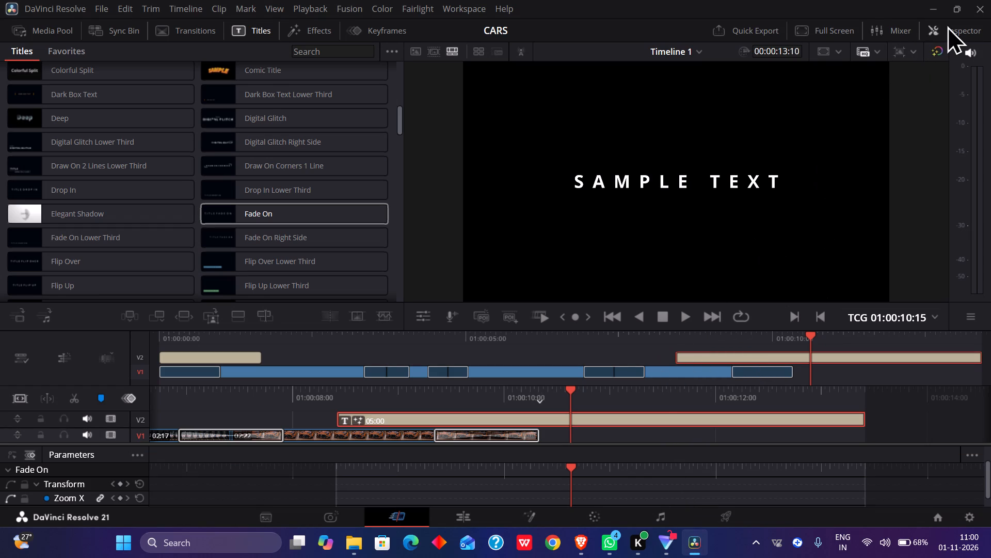
{"action": "left_click", "coordinate": [960, 27]}
{"action": "left_click_drag", "start_coordinate": [816, 190], "coordinate": [814, 190]}
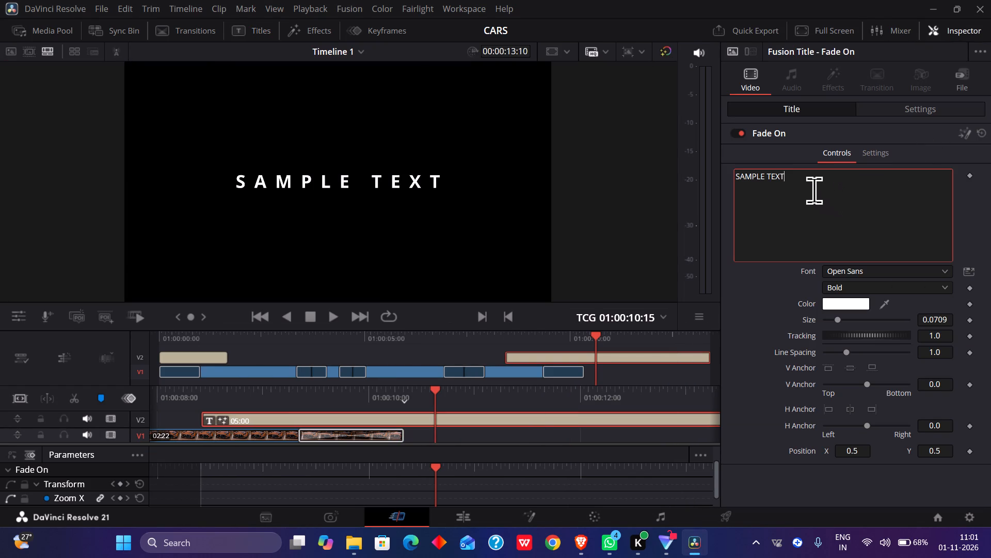
{"action": "left_click_drag", "start_coordinate": [814, 190], "coordinate": [721, 216]}
{"action": "key", "text": "BackSpace"}
{"action": "key", "text": "BackSpace"}
{"action": "key", "text": "BackSpace"}
{"action": "key", "text": "BackSpace"}
{"action": "key", "text": "BackSpace"}
{"action": "key", "text": "BackSpace"}
{"action": "key", "text": "BackSpace"}
{"action": "key", "text": "BackSpace"}
{"action": "key", "text": "BackSpace"}
{"action": "key", "text": "BackSpace"}
{"action": "key", "text": "BackSpace"}
{"action": "key", "text": "BackSpace"}
{"action": "key", "text": "BackSpace"}
{"action": "key", "text": "BackSpace"}
{"action": "key", "text": "BackSpace"}
{"action": "key", "text": "BackSpace"}
{"action": "key", "text": "BackSpace"}
{"action": "key", "text": "BackSpace"}
{"action": "key", "text": "BackSpace"}
{"action": "key", "text": "BackSpace"}
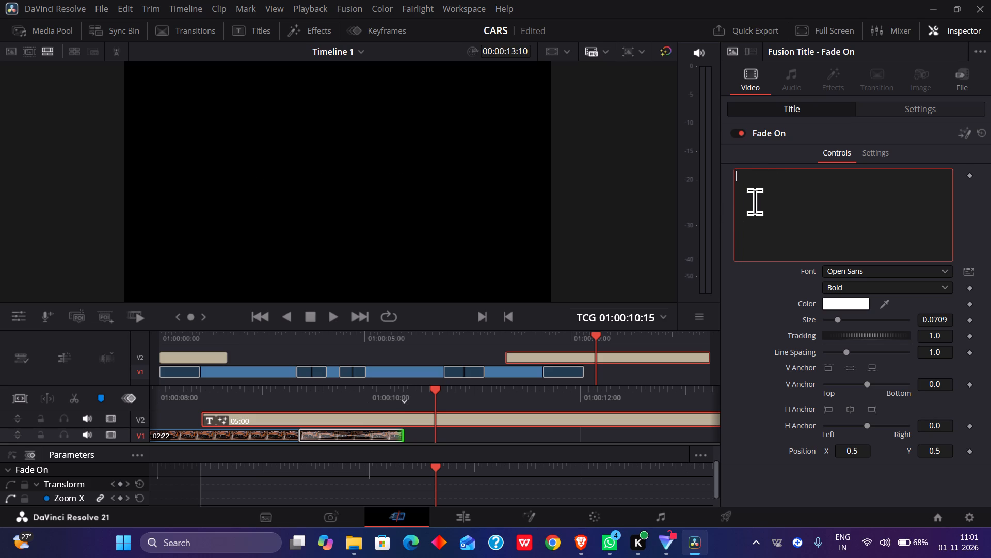
{"action": "type", "text": "th"}
{"action": "key", "text": "BackSpace"}
{"action": "key", "text": "BackSpace"}
{"action": "type", "text": "Th"}
{"action": "type", "text": "anks for"}
{"action": "key", "text": "space"}
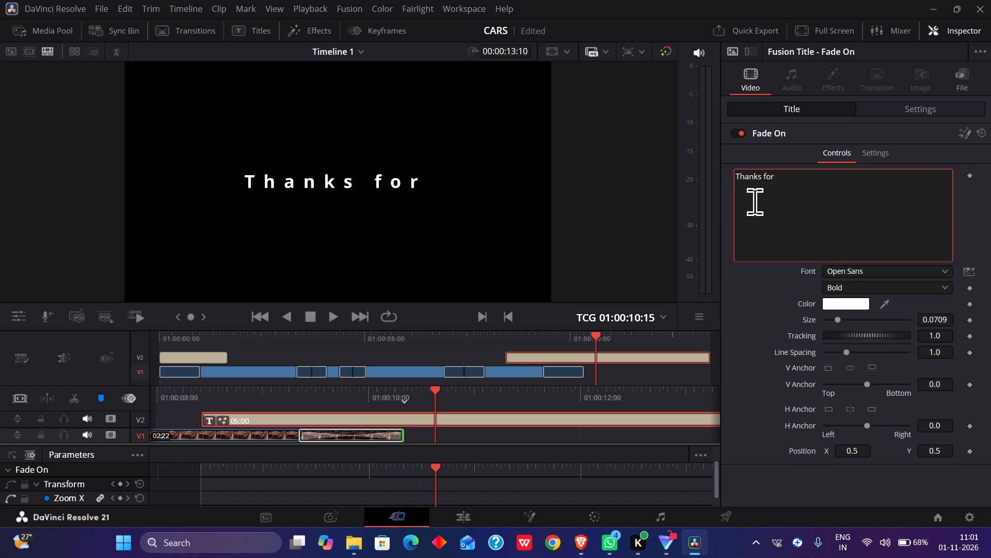
{"action": "type", "text": "watching"}
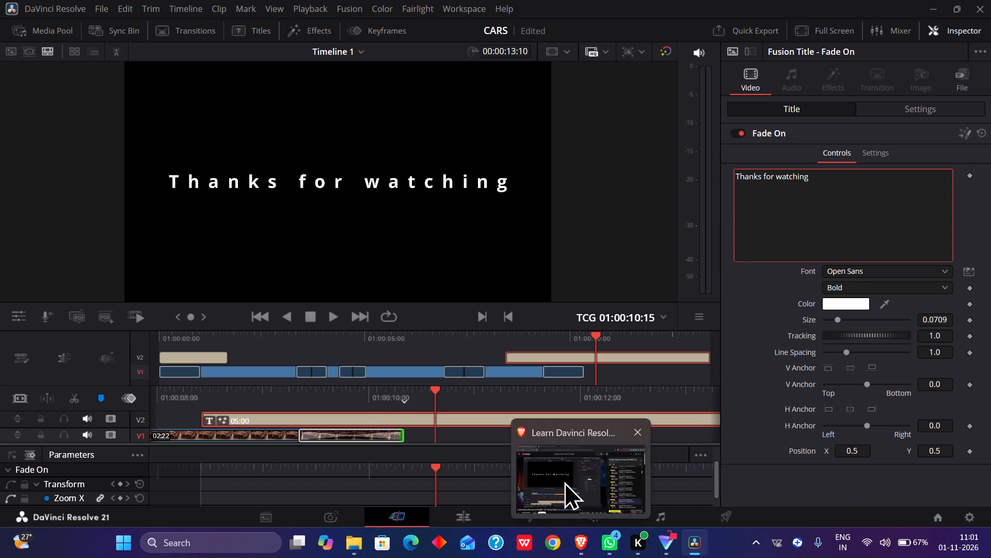
Switch to the browser and watch how the Fusion Titles lesson changes the title's font, pausing after it.
{"action": "left_click", "coordinate": [564, 478]}
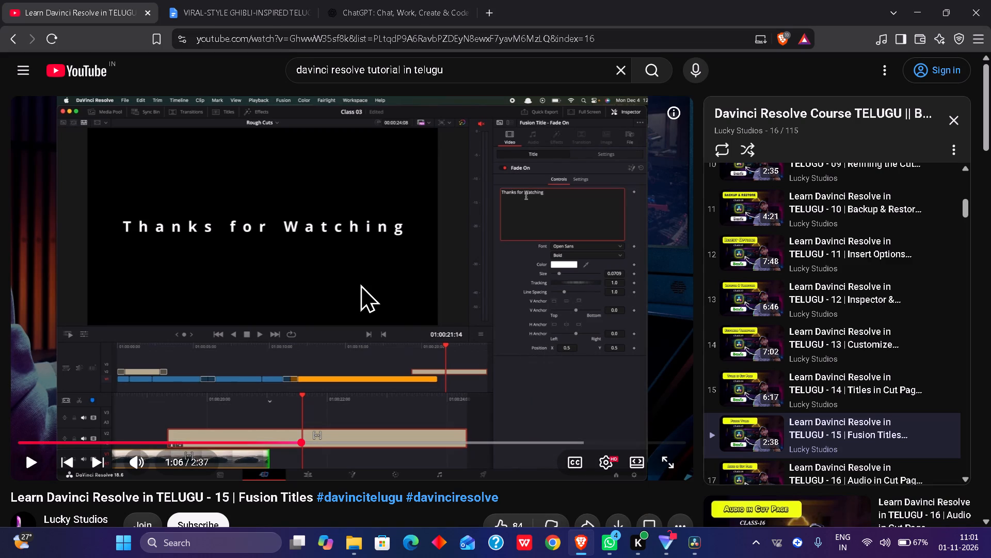
{"action": "left_click", "coordinate": [398, 289]}
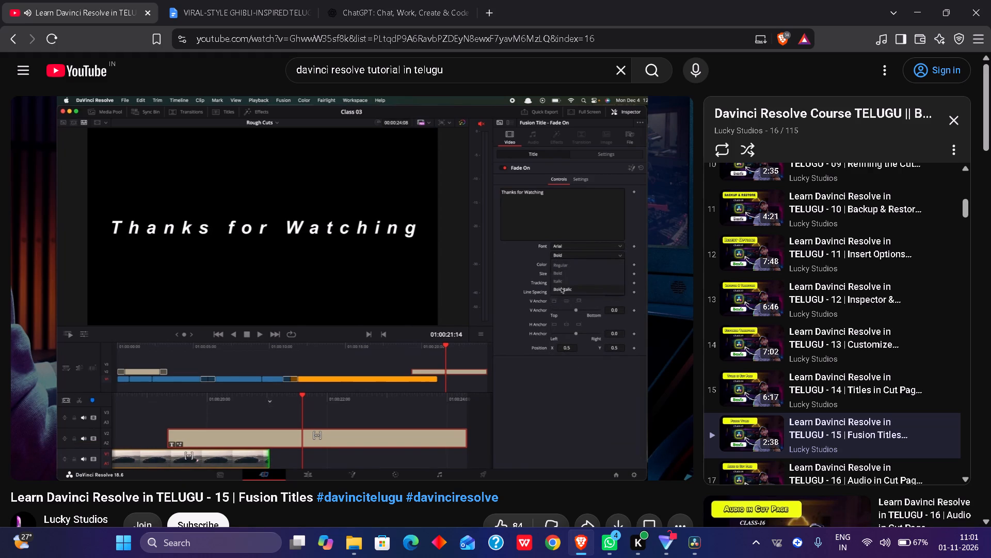
{"action": "left_click", "coordinate": [361, 268]}
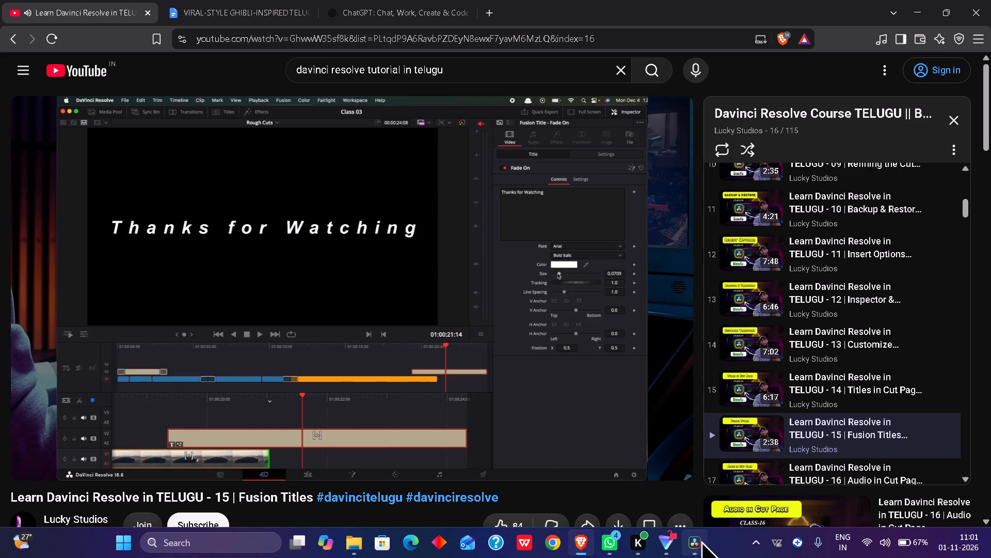
Return to DaVinci Resolve and set the Fade On title's font to Felix Titling in the Regular style.
{"action": "left_click", "coordinate": [693, 475]}
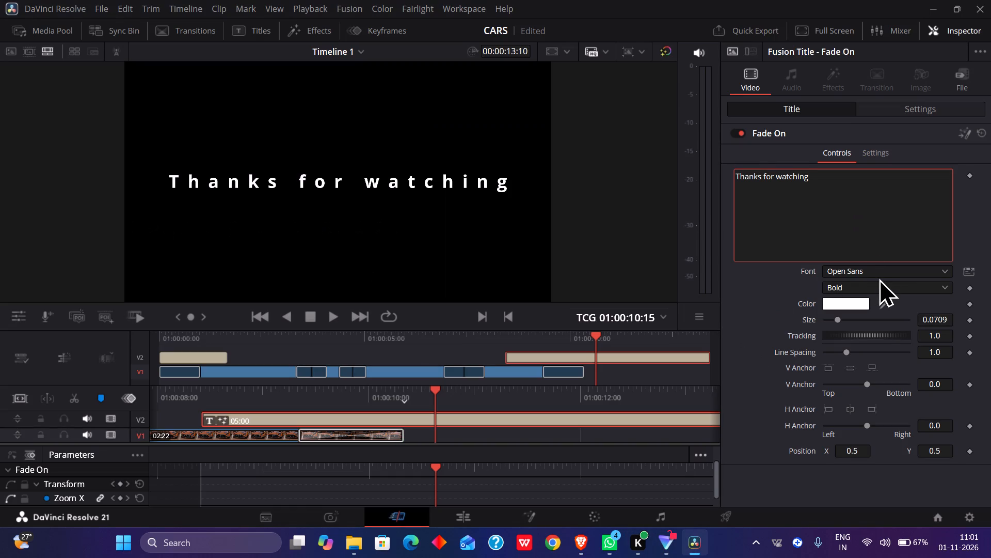
{"action": "left_click", "coordinate": [882, 268]}
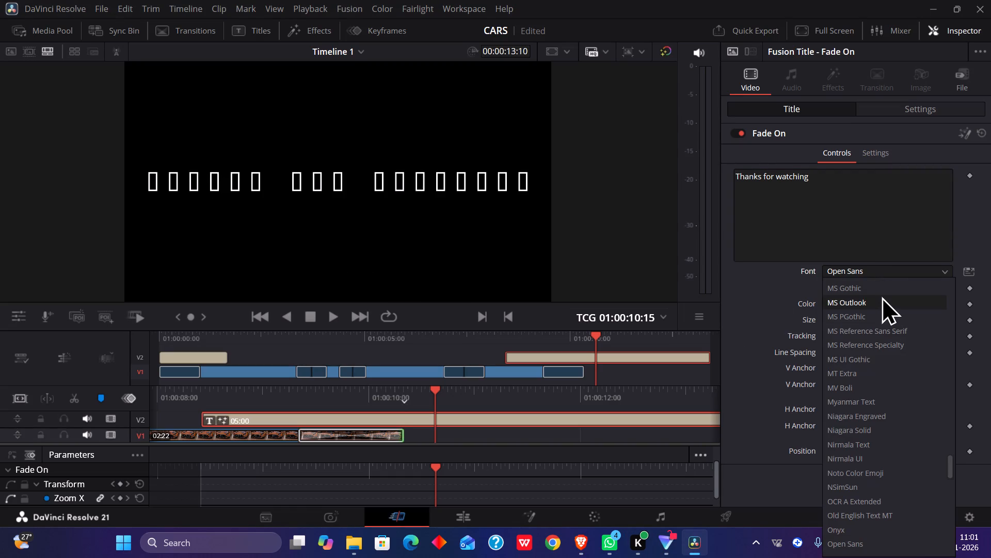
{"action": "scroll", "coordinate": [900, 416], "scroll_direction": "down", "scroll_amount": 3}
{"action": "scroll", "coordinate": [899, 420], "scroll_direction": "up", "scroll_amount": 1}
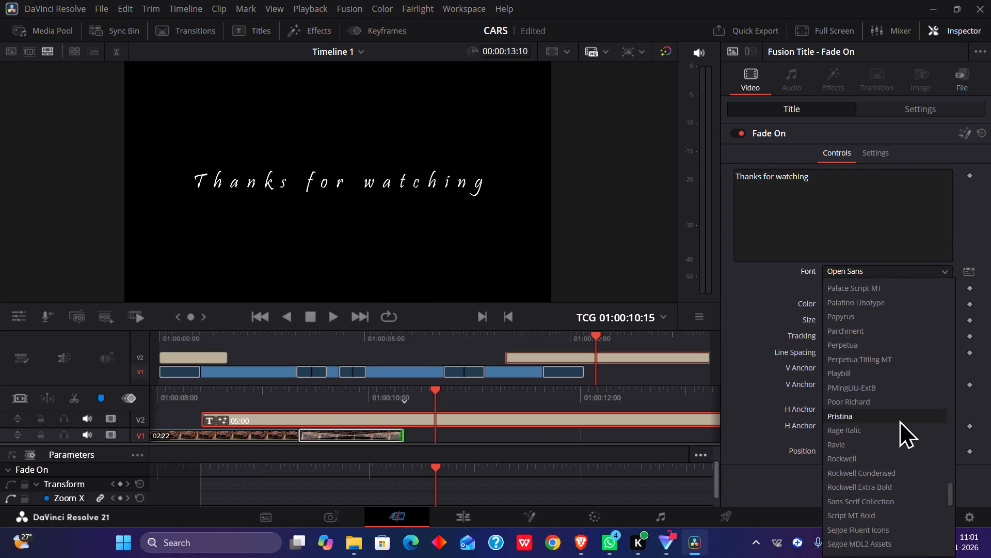
{"action": "scroll", "coordinate": [899, 420], "scroll_direction": "up", "scroll_amount": 9}
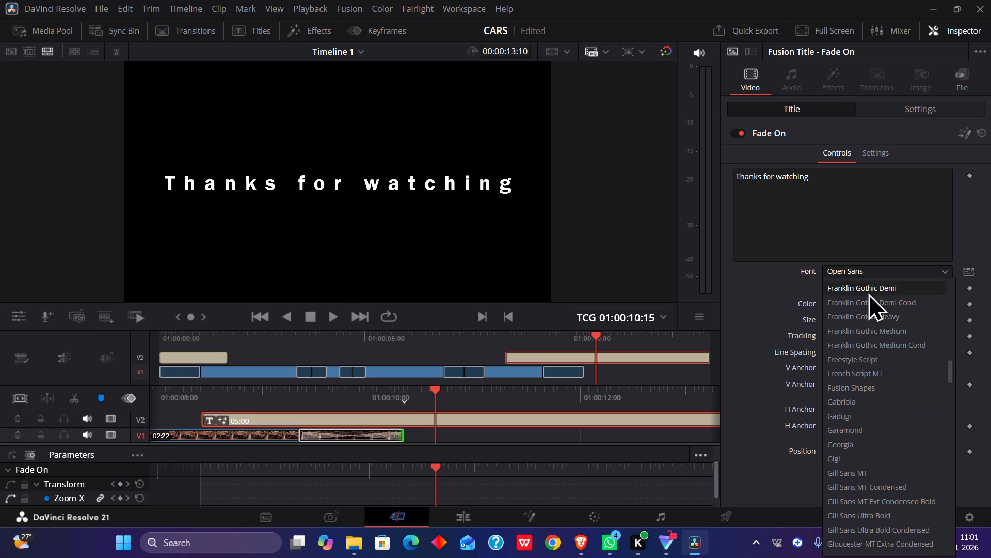
{"action": "scroll", "coordinate": [868, 335], "scroll_direction": "up", "scroll_amount": 1}
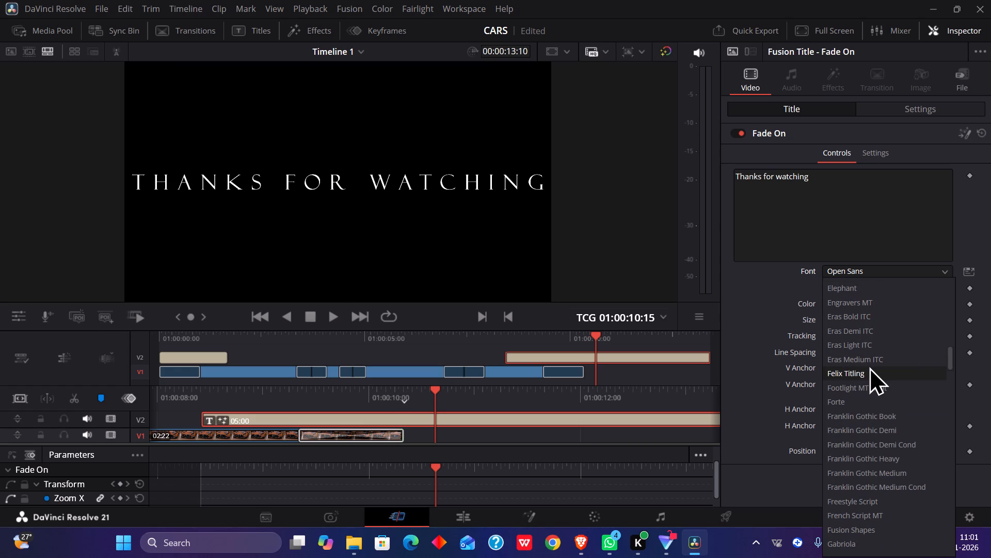
{"action": "left_click", "coordinate": [869, 366]}
{"action": "left_click", "coordinate": [843, 287]}
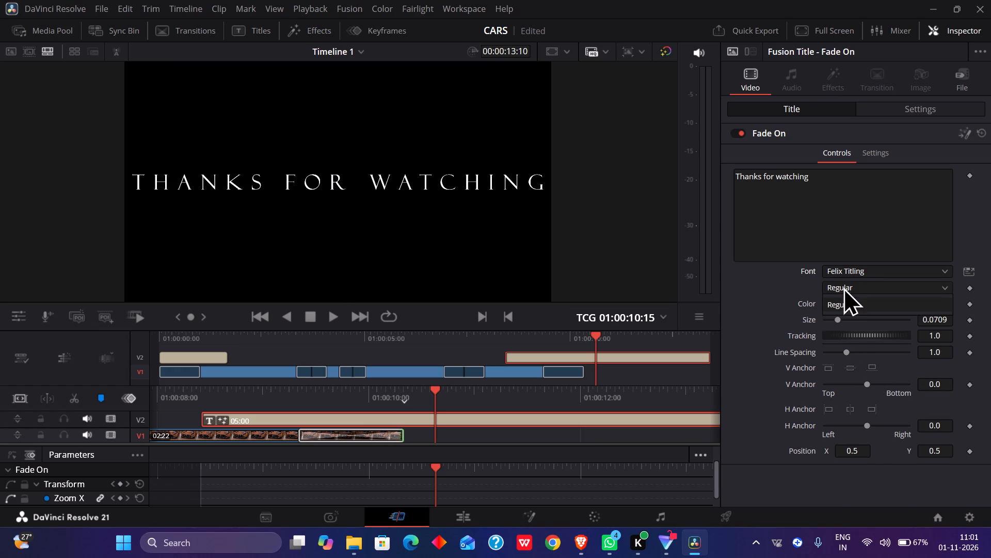
{"action": "left_click", "coordinate": [906, 280]}
{"action": "left_click", "coordinate": [944, 283]}
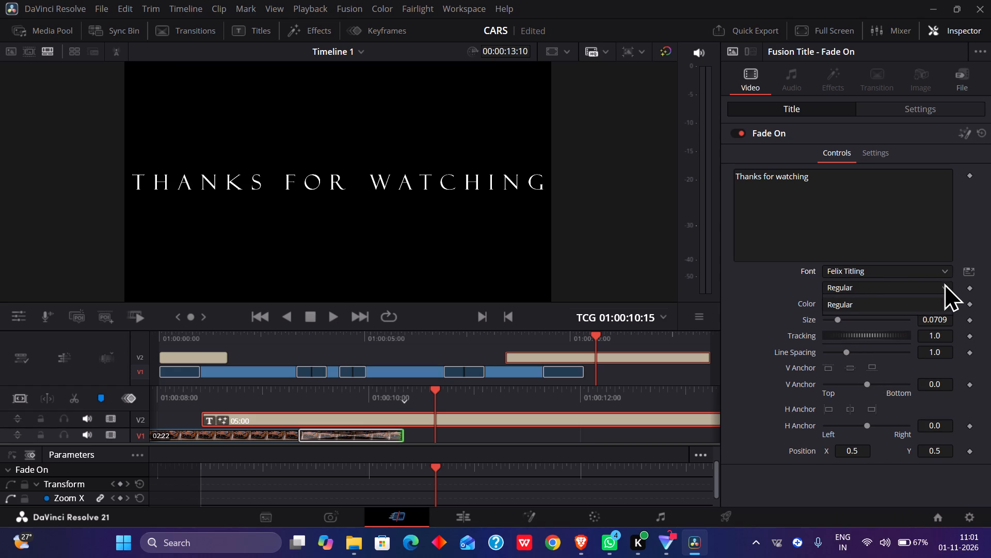
{"action": "left_click", "coordinate": [945, 283]}
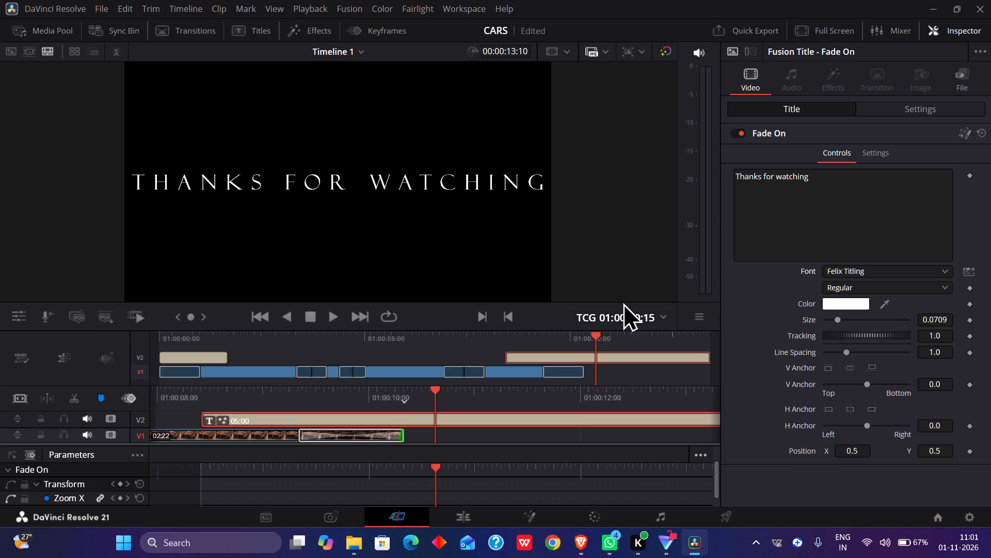
Scrub through the ending and move the Fade On title earlier on V2 so it ends at about 12:23, rechecking its fade-in.
{"action": "left_click_drag", "start_coordinate": [568, 339], "coordinate": [631, 334]}
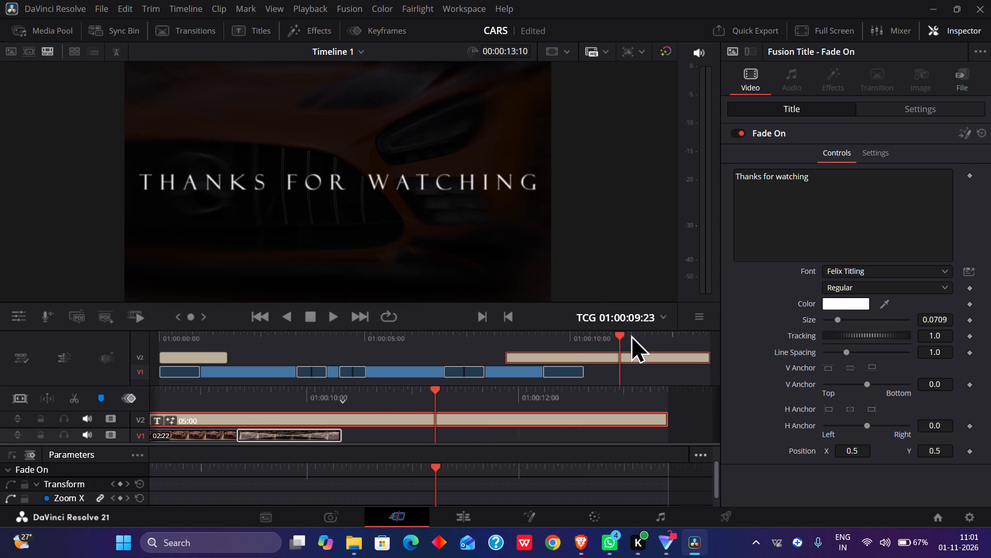
{"action": "left_click_drag", "start_coordinate": [631, 334], "coordinate": [507, 357]}
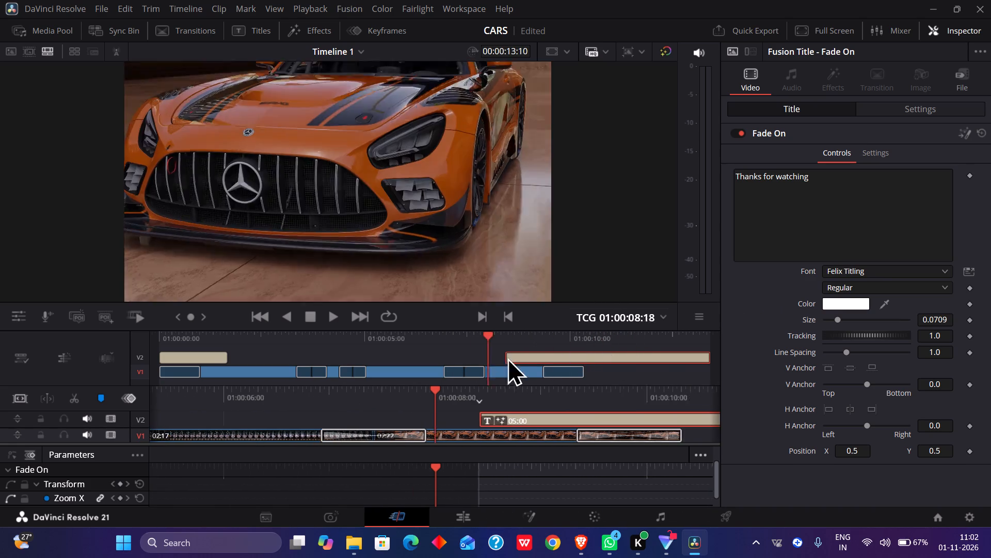
{"action": "left_click_drag", "start_coordinate": [507, 357], "coordinate": [542, 375]}
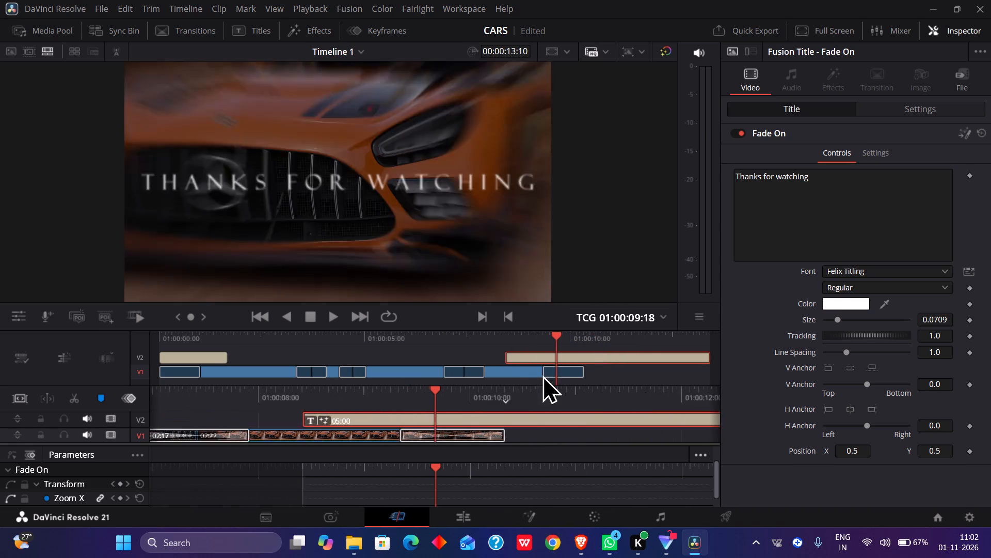
{"action": "left_click_drag", "start_coordinate": [542, 375], "coordinate": [558, 364]}
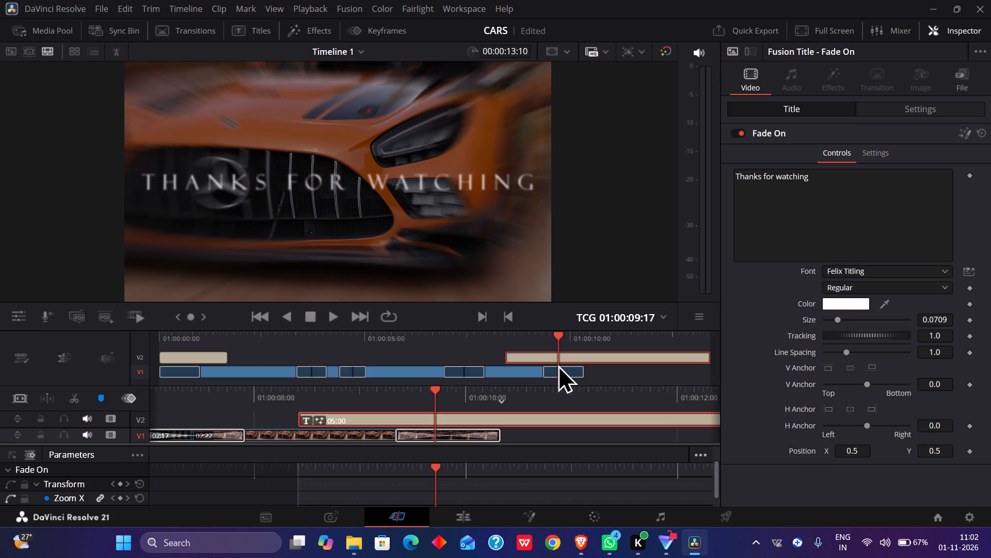
{"action": "left_click_drag", "start_coordinate": [558, 364], "coordinate": [563, 368]}
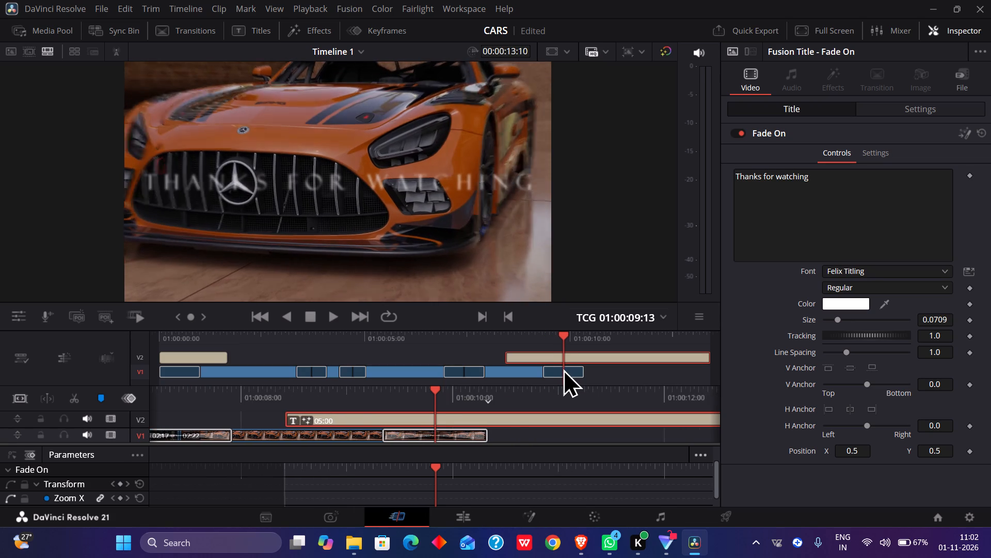
{"action": "left_click_drag", "start_coordinate": [563, 368], "coordinate": [567, 368]}
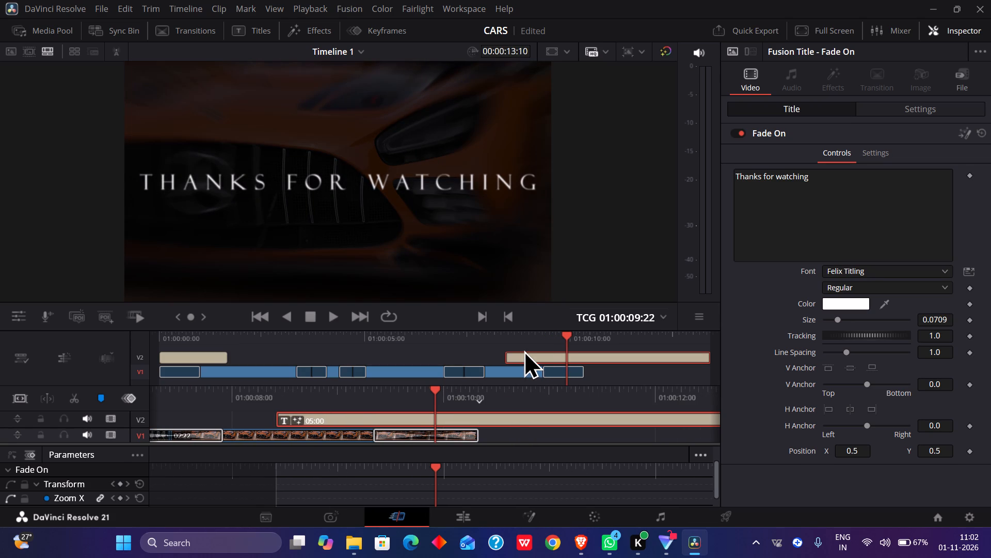
{"action": "left_click_drag", "start_coordinate": [524, 353], "coordinate": [504, 354]}
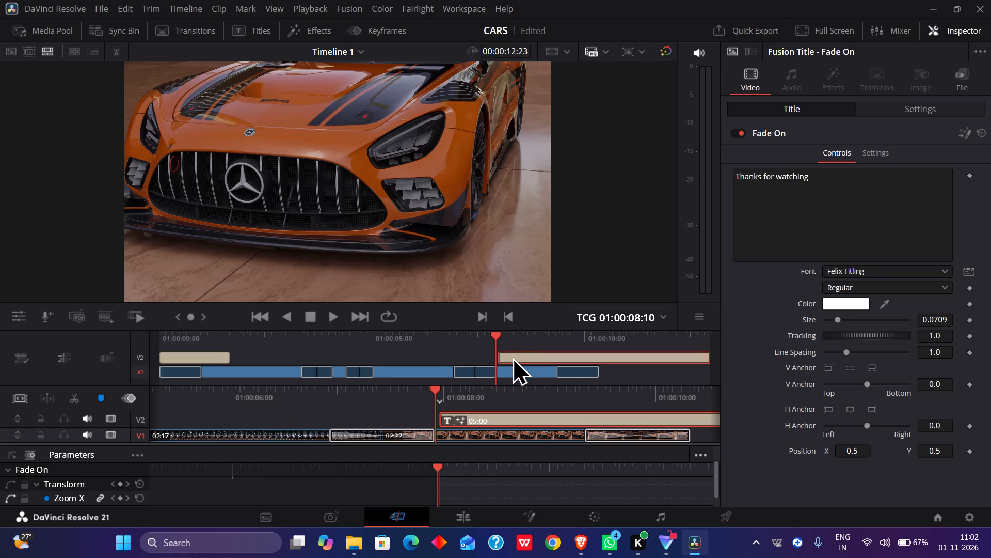
{"action": "double_click", "coordinate": [494, 330]}
{"action": "left_click_drag", "start_coordinate": [495, 335], "coordinate": [548, 342]}
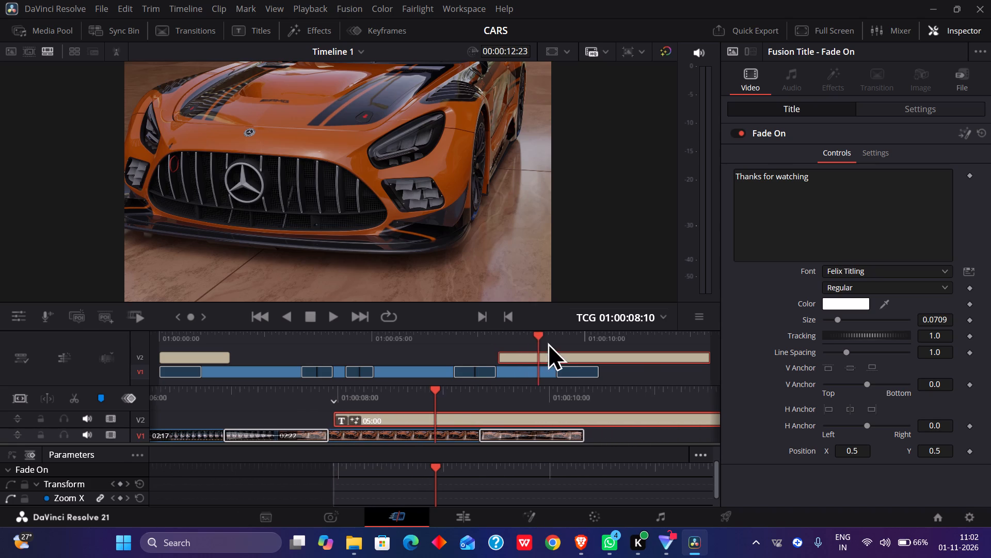
{"action": "left_click_drag", "start_coordinate": [548, 342], "coordinate": [573, 347]}
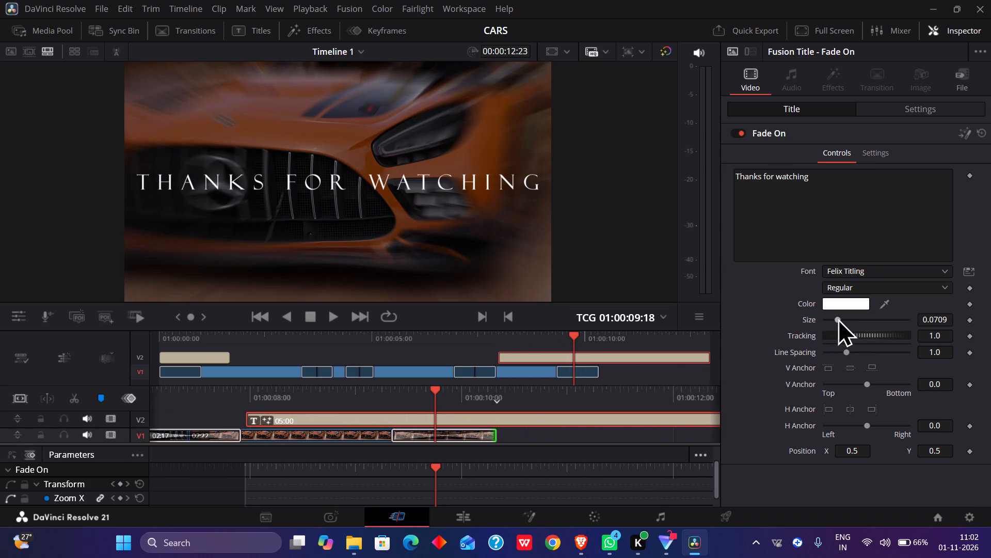
Reduce the Fade On title's size to 0.0591 and its line spacing to 0.535.
{"action": "left_click", "coordinate": [838, 318]}
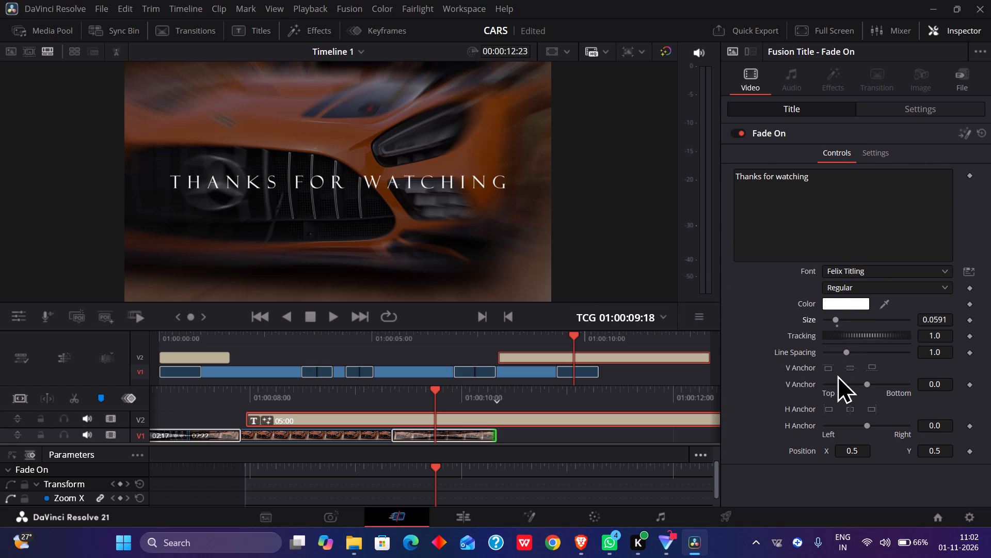
{"action": "left_click", "coordinate": [836, 319]}
{"action": "left_click_drag", "start_coordinate": [847, 350], "coordinate": [846, 350]}
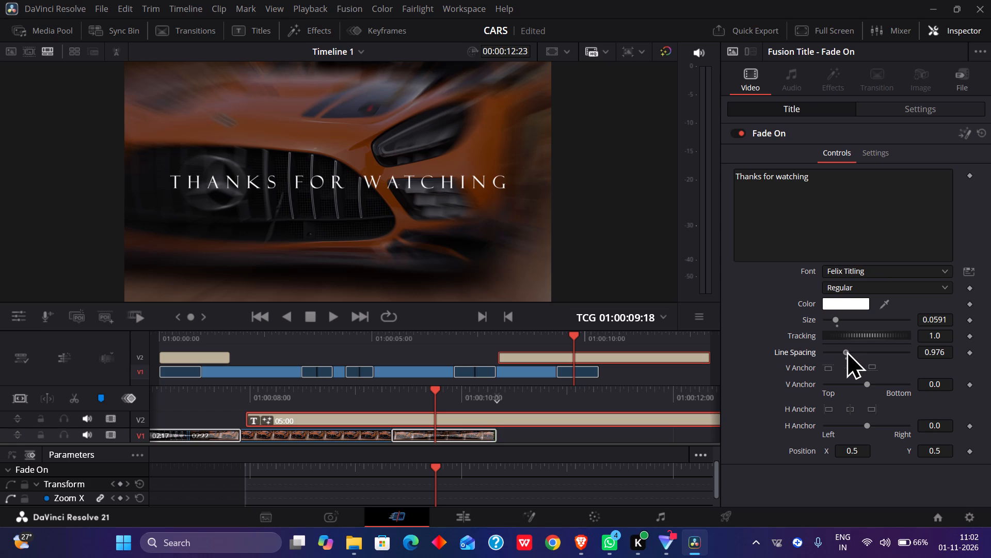
{"action": "left_click_drag", "start_coordinate": [846, 350], "coordinate": [841, 351]}
{"action": "left_click_drag", "start_coordinate": [841, 351], "coordinate": [838, 351]}
Set the Fade On title's vertical anchor to -0.14 and its horizontal anchor to 0.02.
{"action": "left_click_drag", "start_coordinate": [867, 383], "coordinate": [864, 385]}
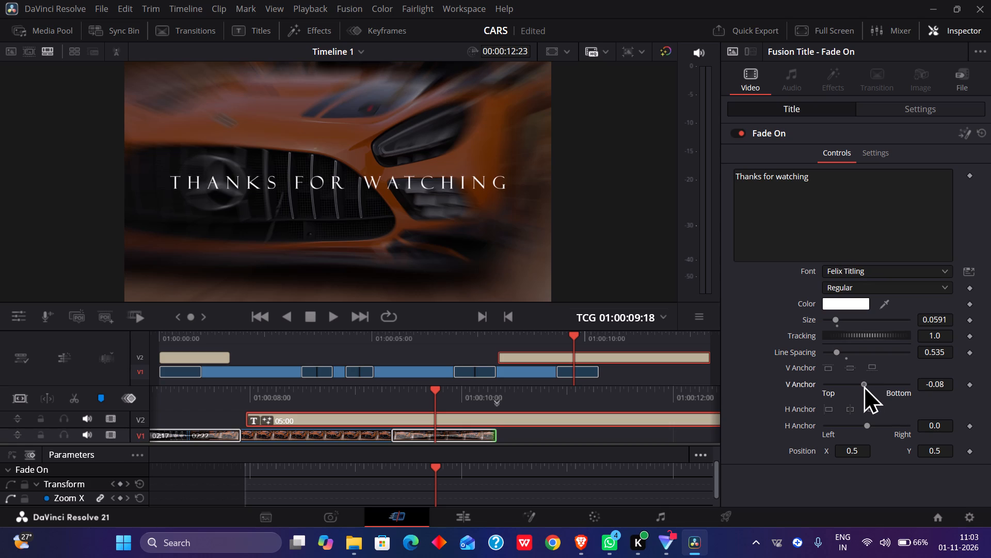
{"action": "left_click_drag", "start_coordinate": [864, 385], "coordinate": [861, 385]}
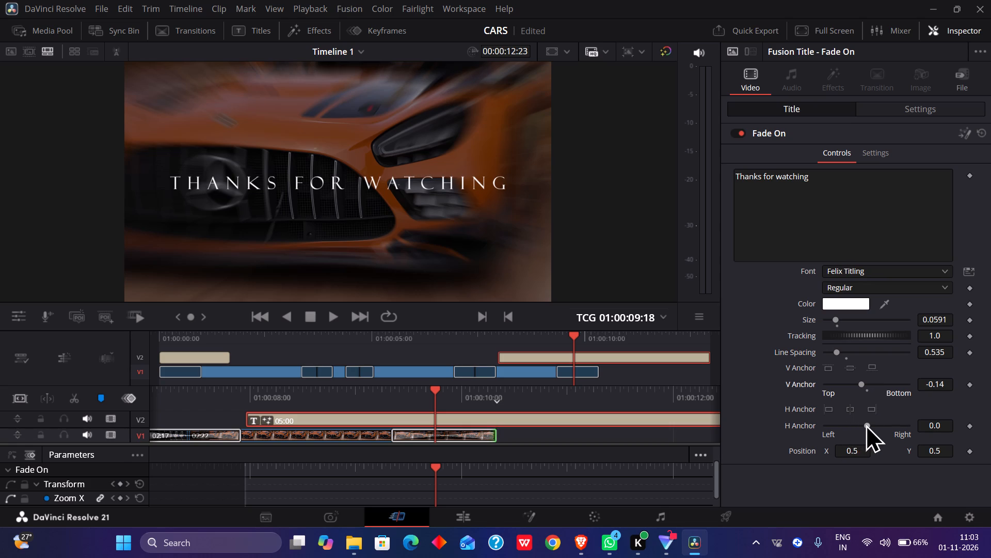
{"action": "left_click", "coordinate": [866, 423]}
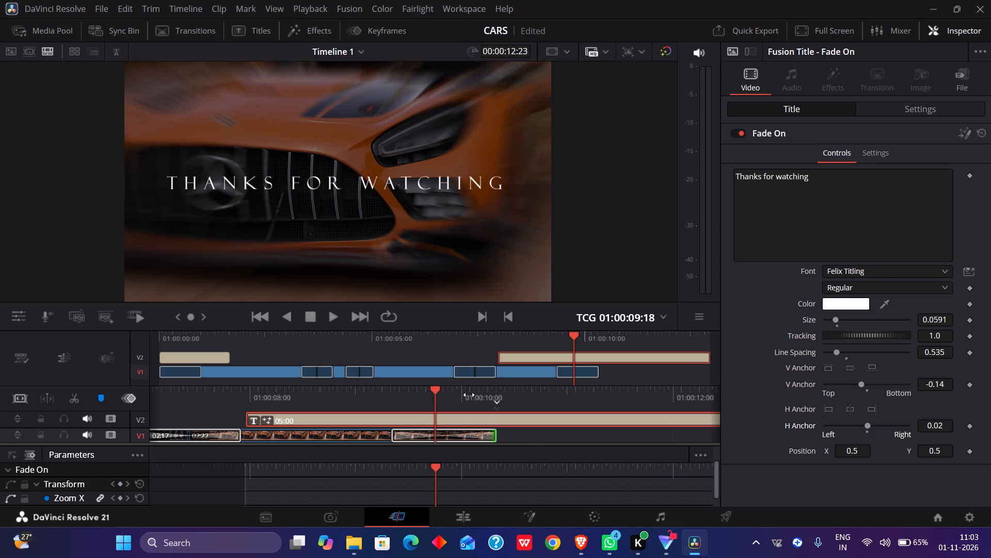
Deselect the title, hide the Inspector and play Timeline 1 back from the beginning.
{"action": "left_click", "coordinate": [528, 430]}
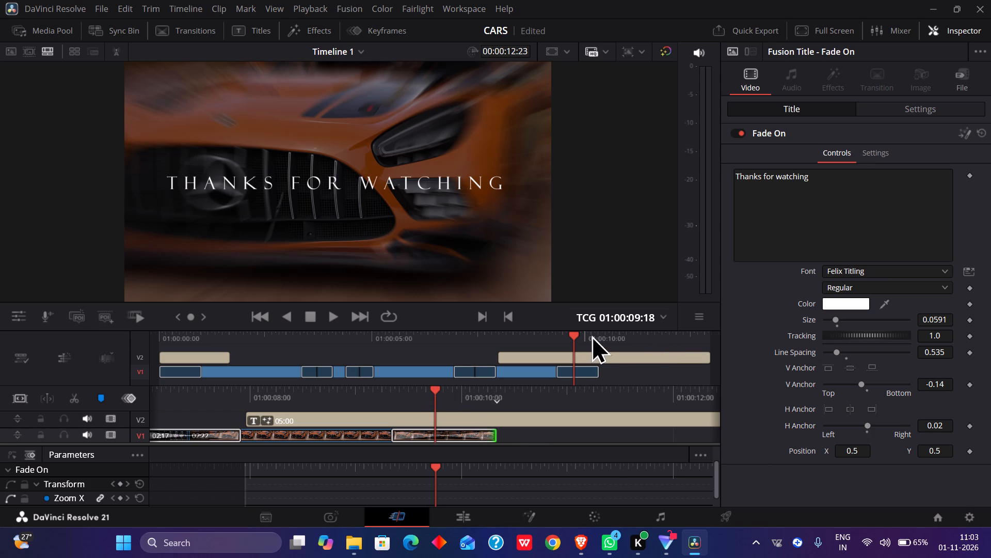
{"action": "left_click_drag", "start_coordinate": [574, 333], "coordinate": [580, 334]}
{"action": "left_click_drag", "start_coordinate": [580, 334], "coordinate": [118, 405]}
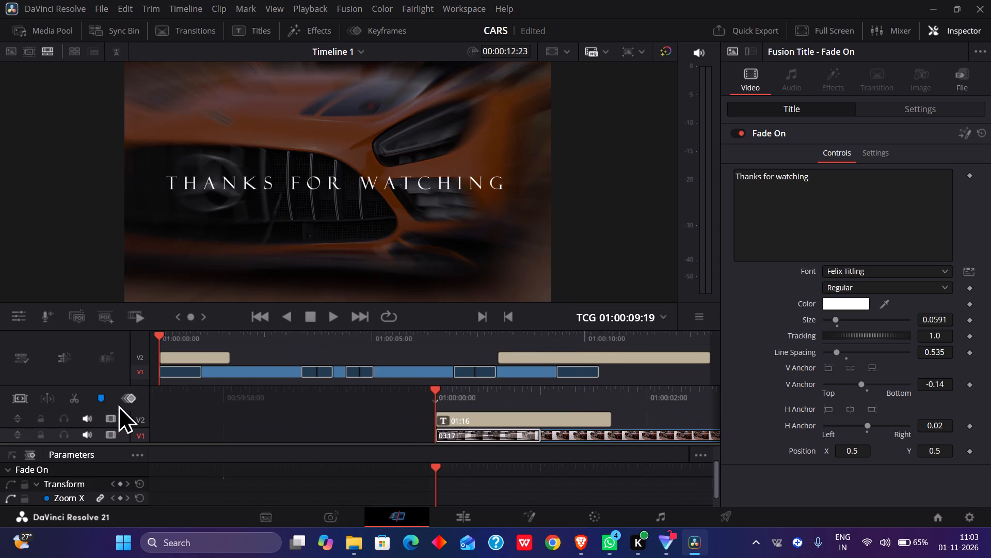
{"action": "left_click_drag", "start_coordinate": [118, 405], "coordinate": [90, 411]}
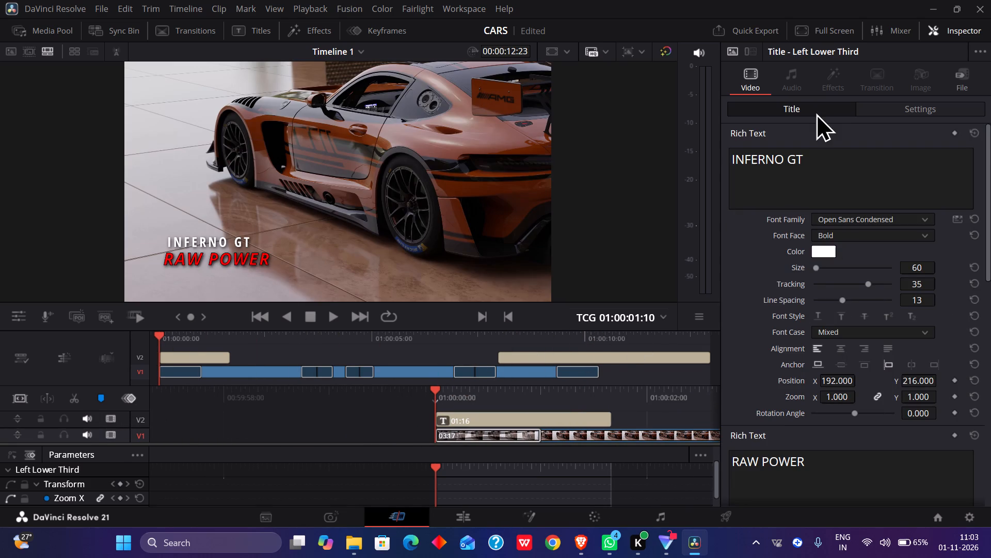
{"action": "left_click", "coordinate": [951, 30]}
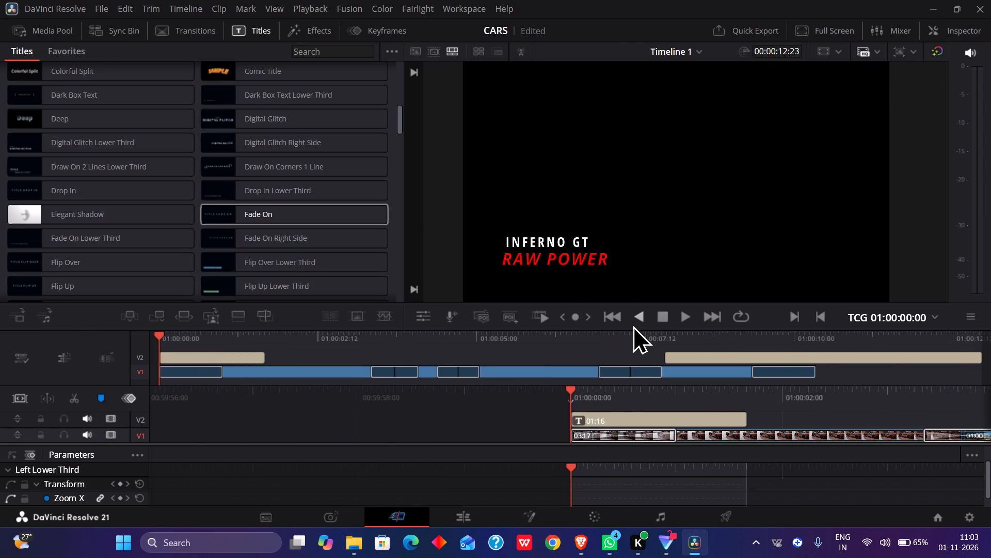
{"action": "key", "text": "l"}
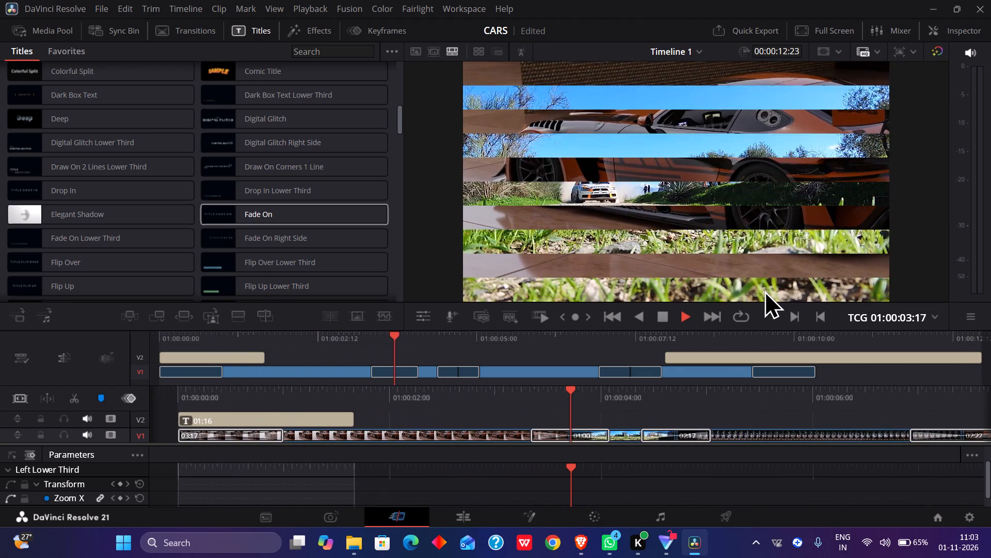
Play Timeline 1 through with pauses up to the Thanks for watching title, and return the playhead to 01:00:00:00.
{"action": "key", "text": "space"}
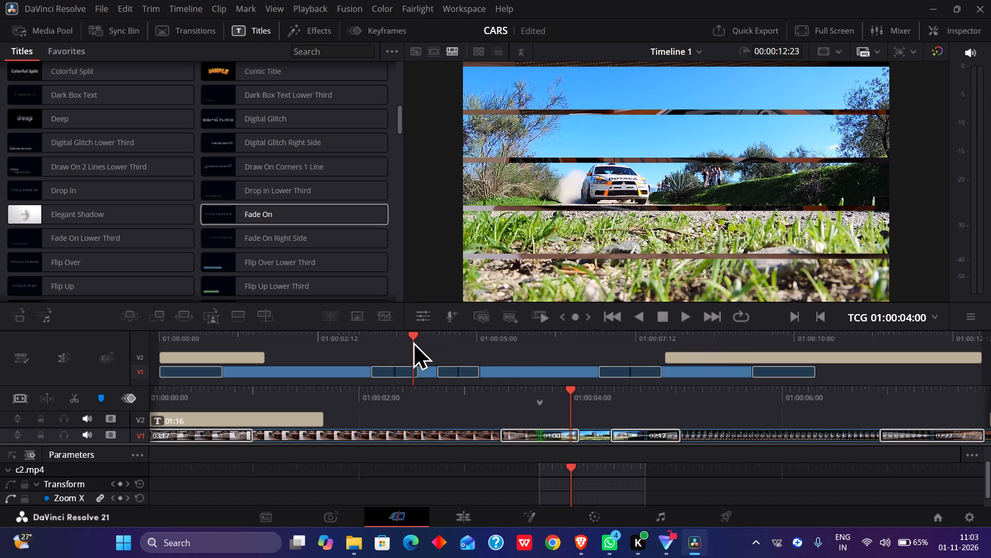
{"action": "key", "text": "space"}
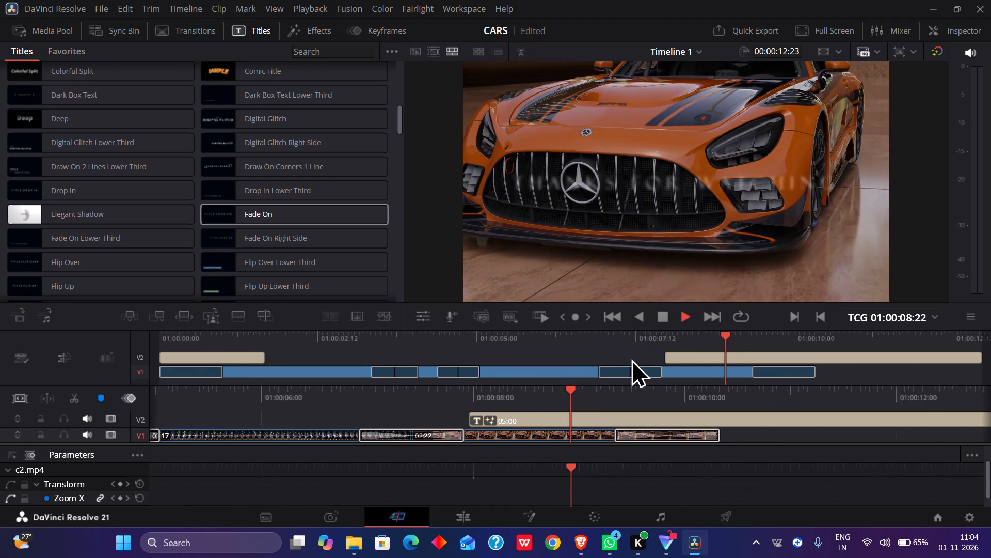
{"action": "key", "text": "space"}
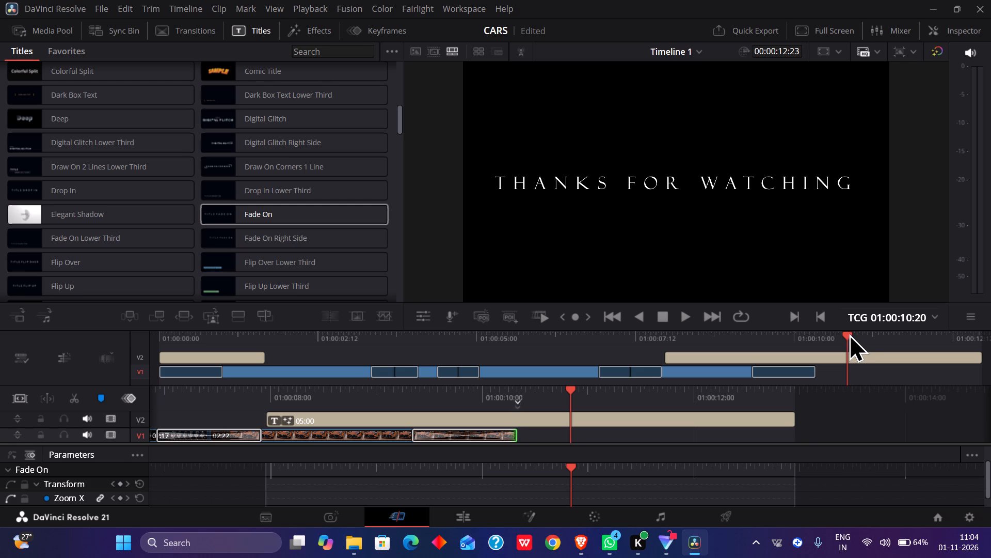
{"action": "left_click_drag", "start_coordinate": [846, 333], "coordinate": [232, 470]}
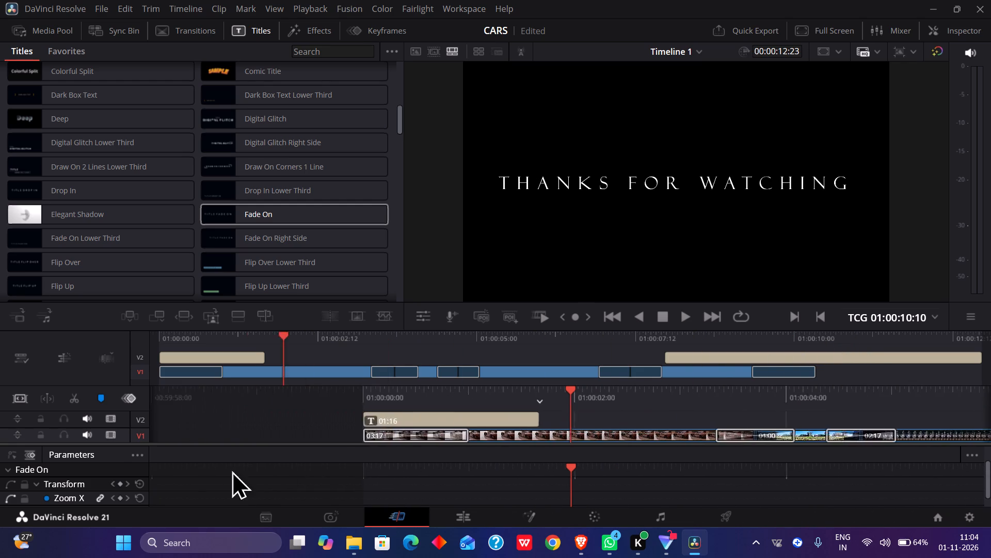
{"action": "left_click_drag", "start_coordinate": [232, 470], "coordinate": [42, 486]}
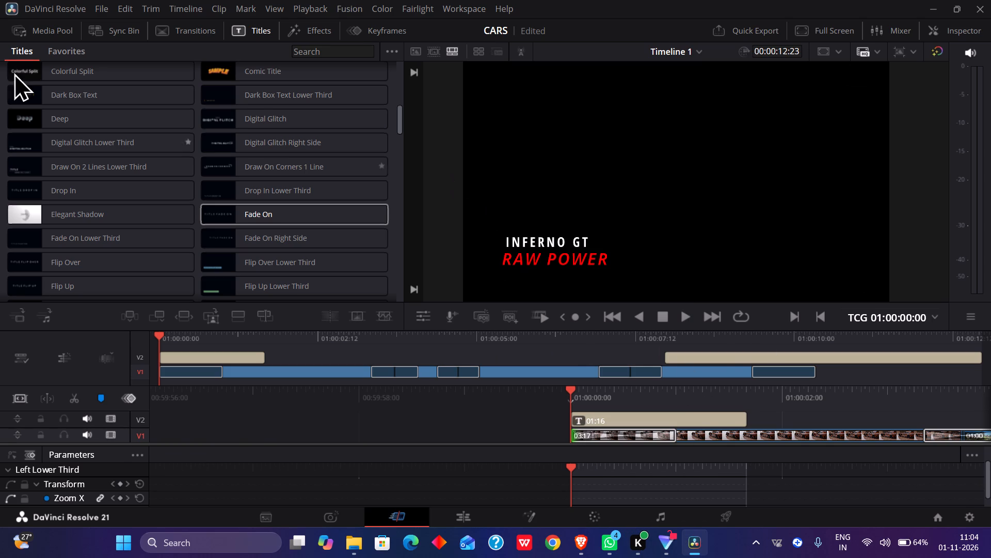
Show the project's media and open the CARS bin.
{"action": "left_click", "coordinate": [57, 28]}
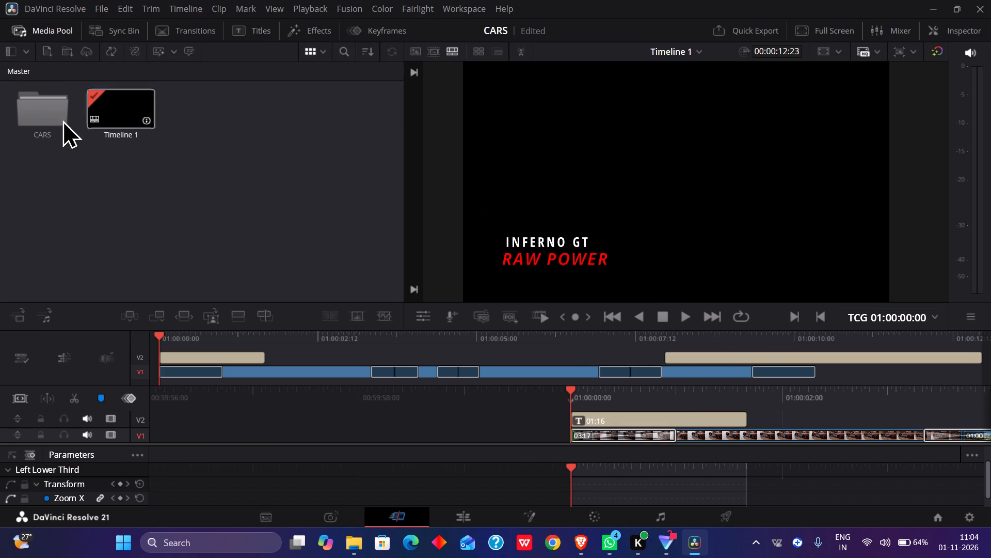
{"action": "double_click", "coordinate": [55, 102]}
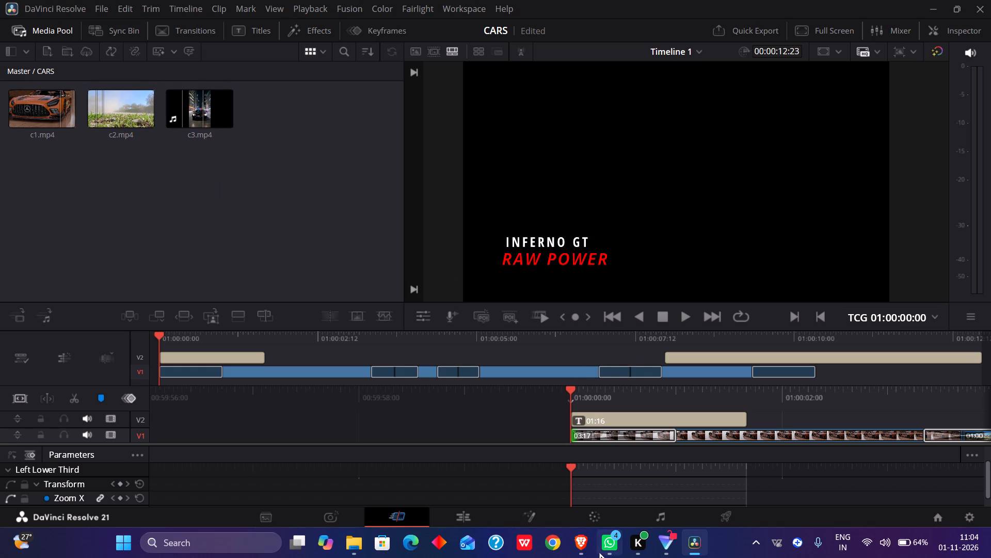
Switch to Brave and continue watching lesson 15 on Fusion Titles, pausing and resuming it as needed.
{"action": "left_click", "coordinate": [576, 467]}
{"action": "left_click", "coordinate": [320, 202]}
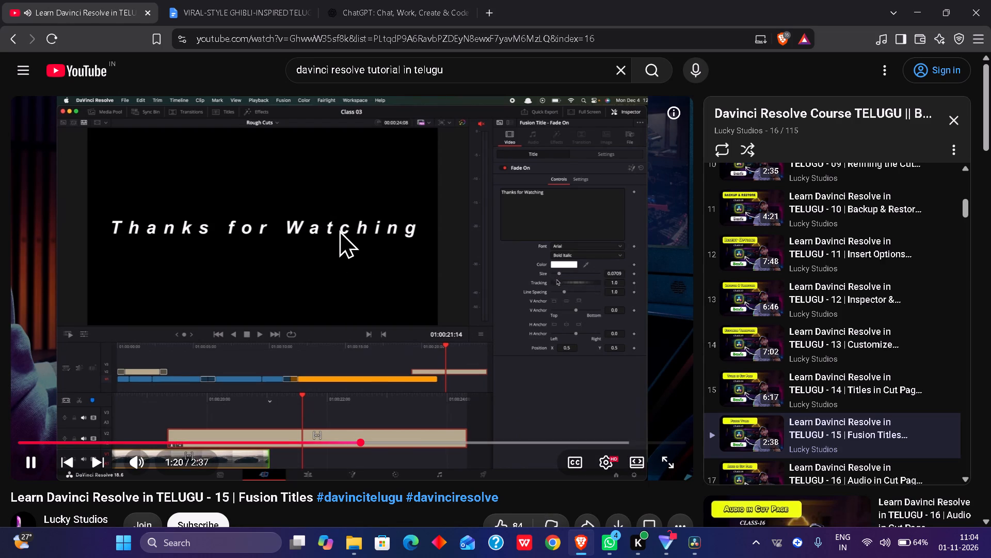
{"action": "key", "text": "space"}
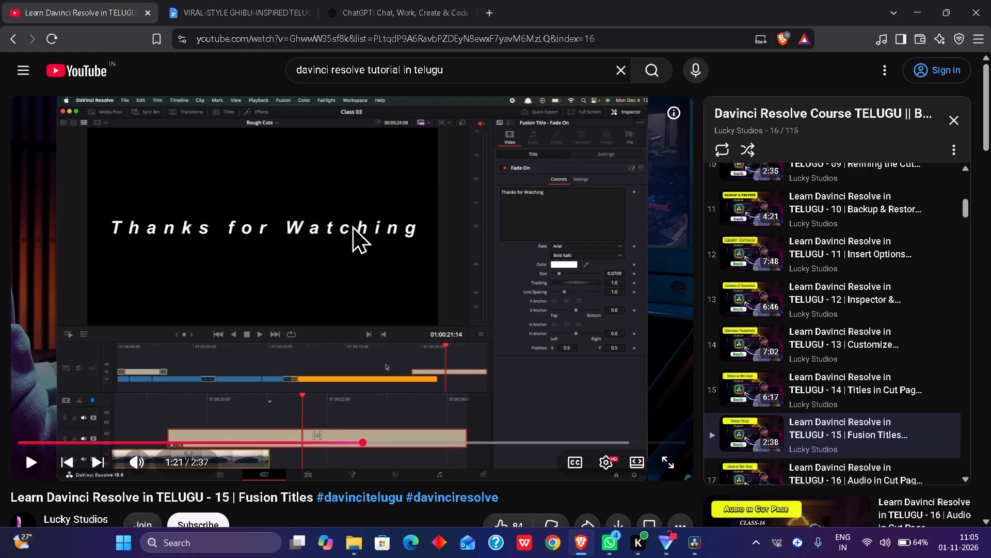
{"action": "key", "text": "space"}
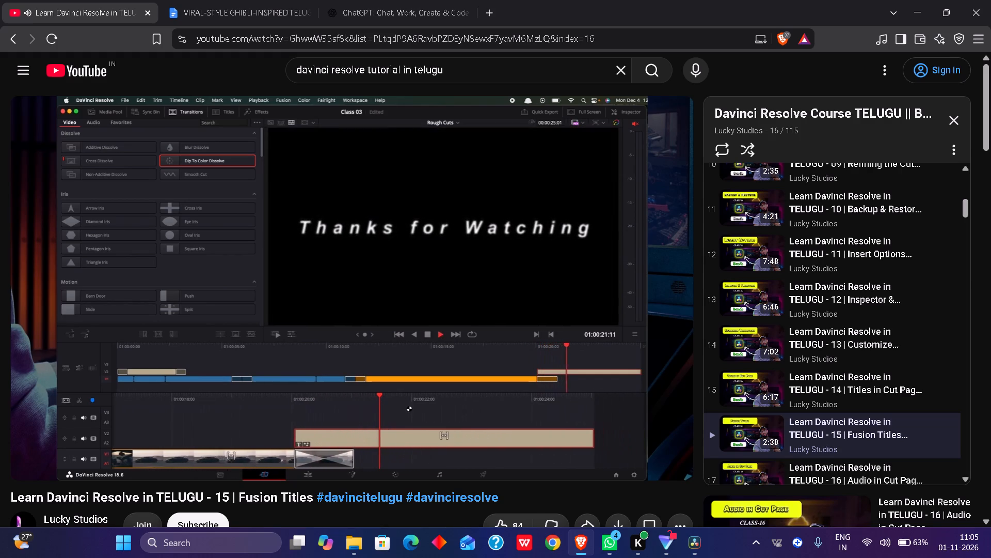
{"action": "key", "text": "space"}
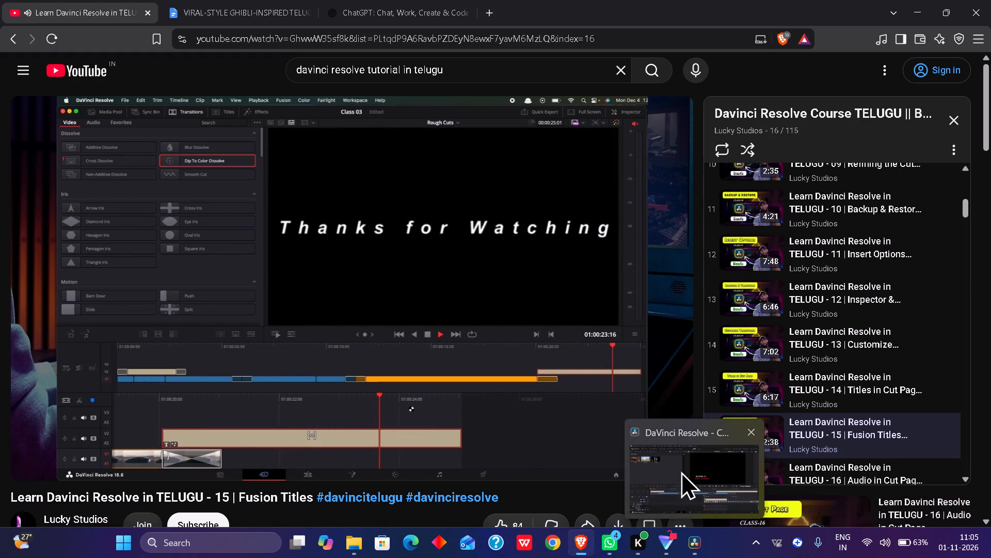
Switch to DaVinci Resolve and scrub Timeline 1 across its clips, transitions and both titles, finishing at the timeline's start.
{"action": "left_click", "coordinate": [681, 471]}
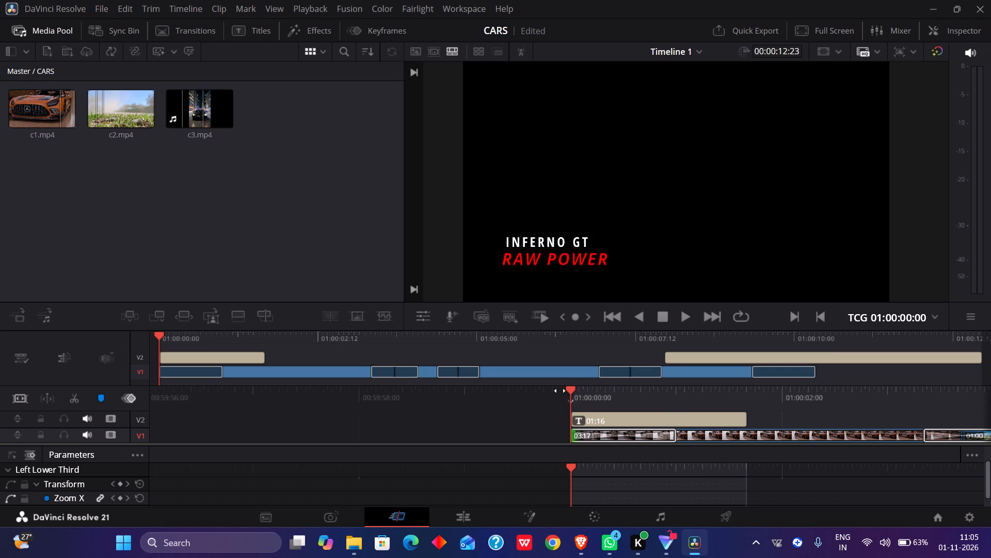
{"action": "left_click_drag", "start_coordinate": [573, 391], "coordinate": [33, 513]}
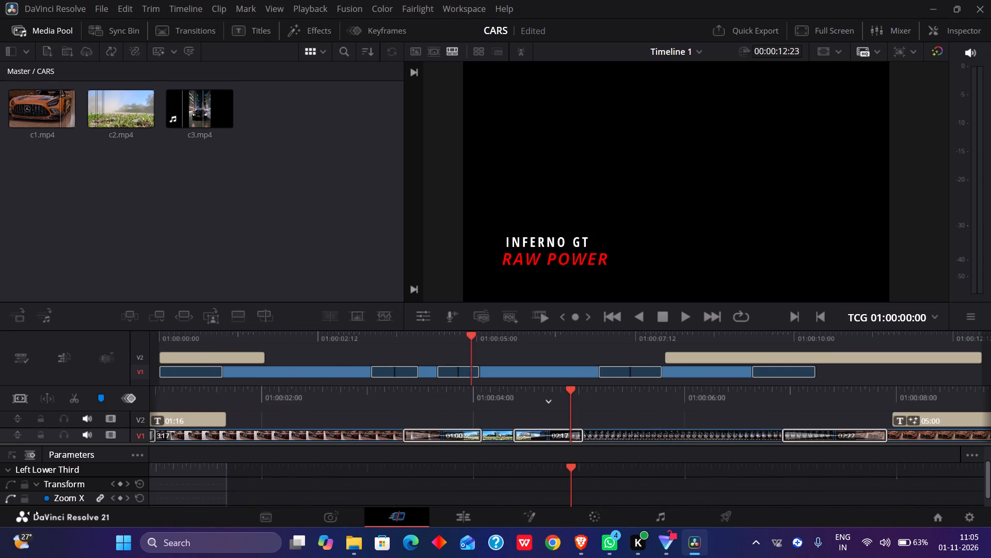
{"action": "left_click_drag", "start_coordinate": [33, 513], "coordinate": [0, 530]}
{"action": "left_click_drag", "start_coordinate": [566, 391], "coordinate": [544, 394]}
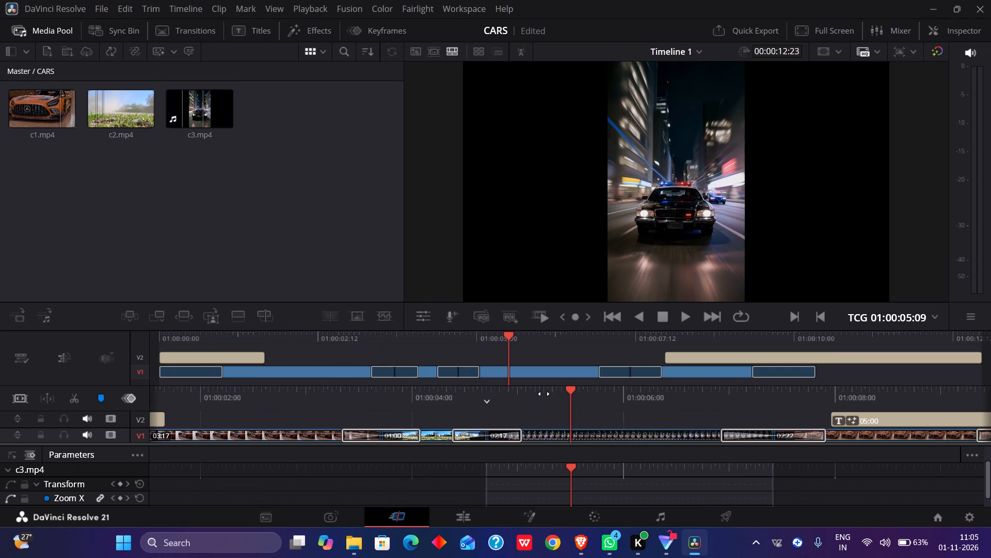
{"action": "left_click_drag", "start_coordinate": [544, 394], "coordinate": [282, 428]}
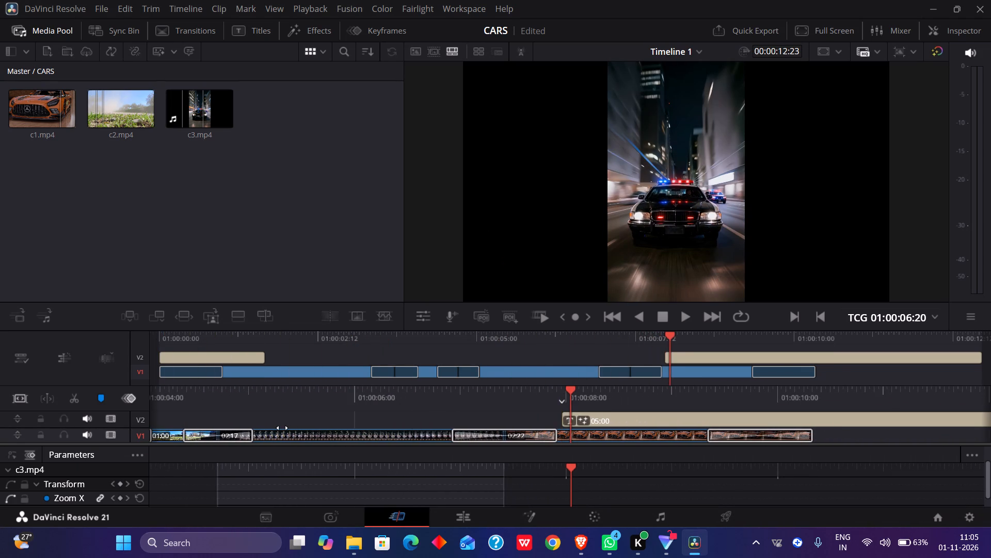
{"action": "left_click_drag", "start_coordinate": [282, 428], "coordinate": [213, 432]}
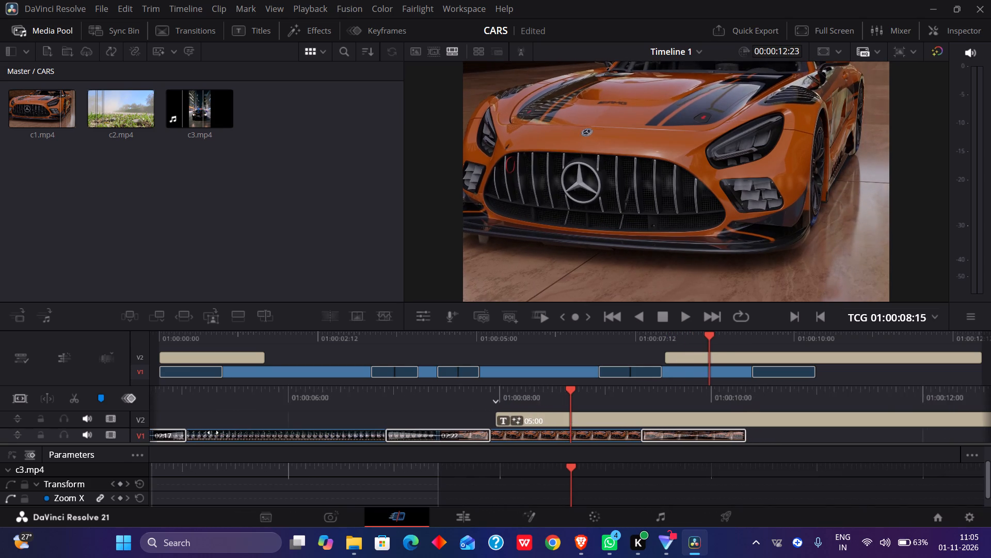
{"action": "left_click_drag", "start_coordinate": [213, 432], "coordinate": [117, 446]}
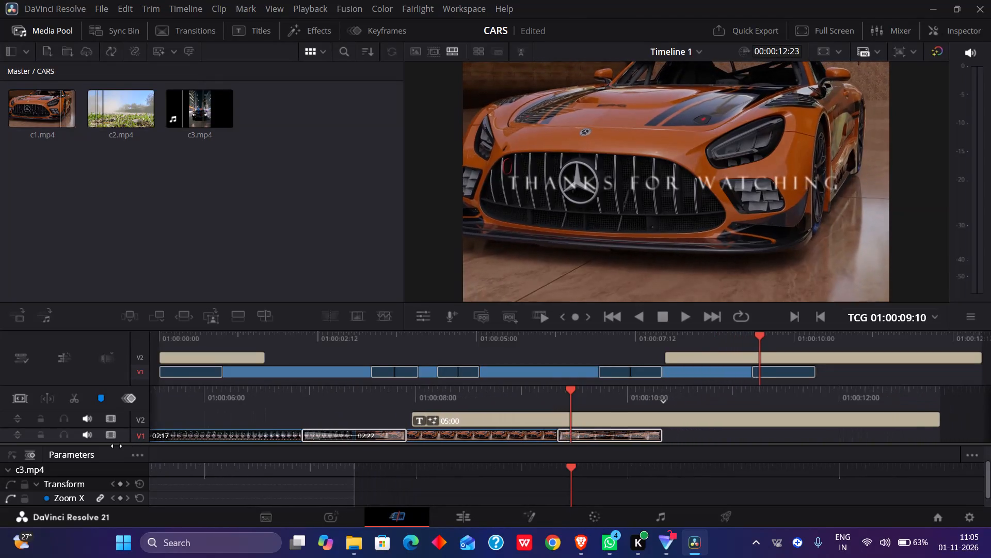
{"action": "left_click_drag", "start_coordinate": [117, 446], "coordinate": [38, 446]}
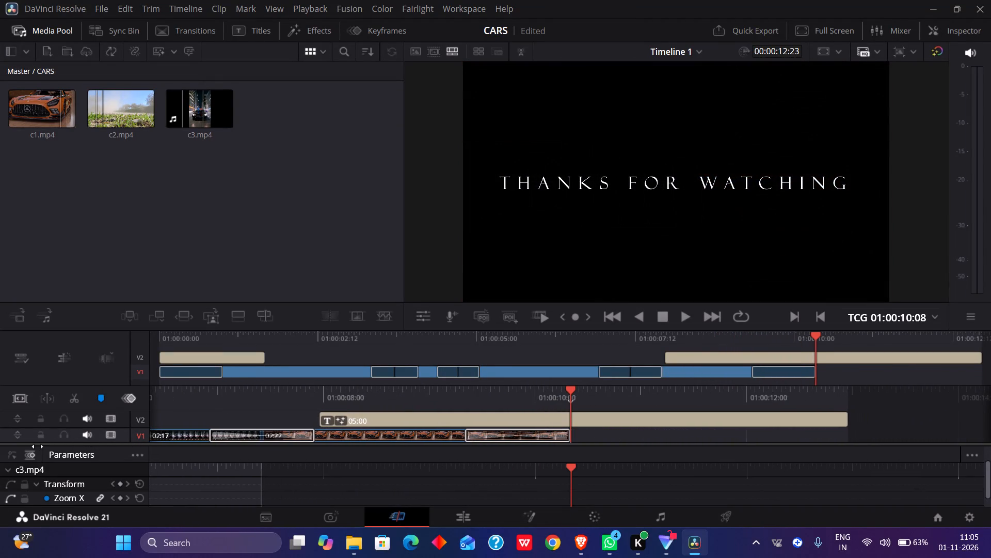
{"action": "left_click_drag", "start_coordinate": [38, 446], "coordinate": [697, 397]}
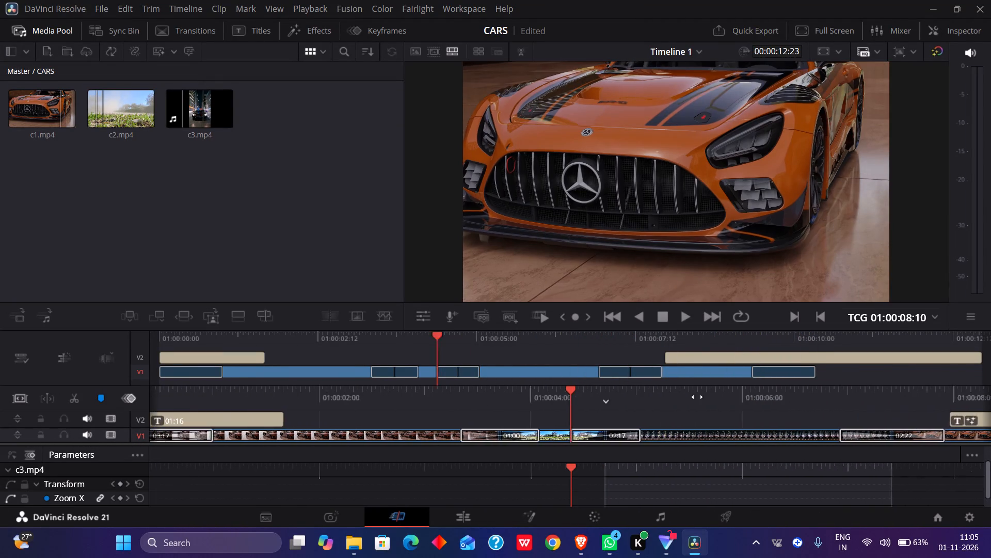
{"action": "left_click_drag", "start_coordinate": [697, 397], "coordinate": [990, 275]}
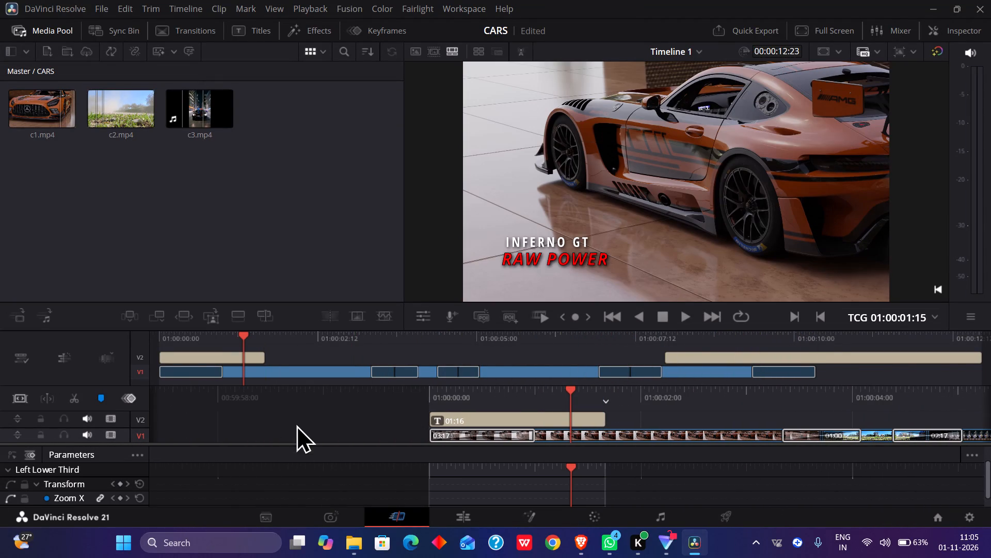
{"action": "left_click_drag", "start_coordinate": [241, 334], "coordinate": [356, 324]}
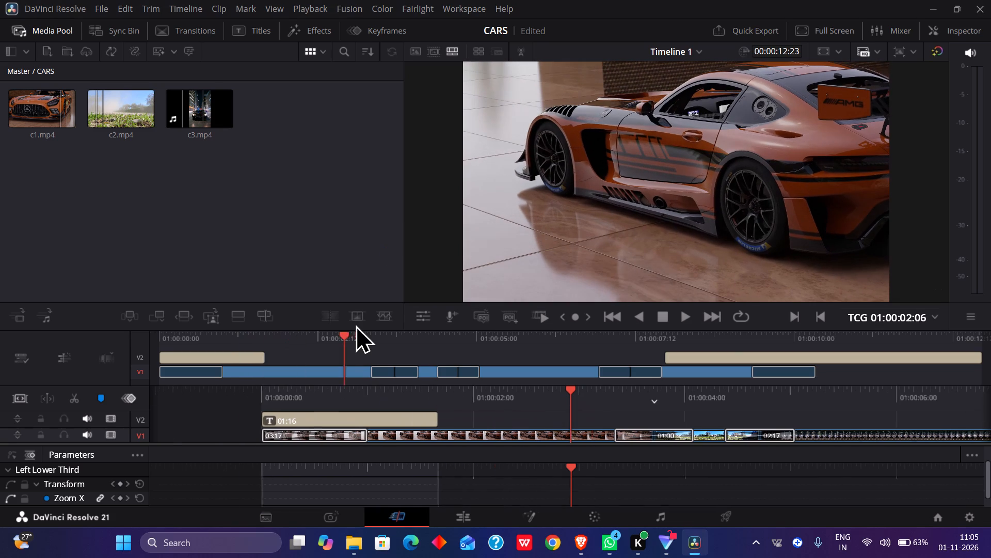
{"action": "left_click_drag", "start_coordinate": [356, 324], "coordinate": [124, 371]}
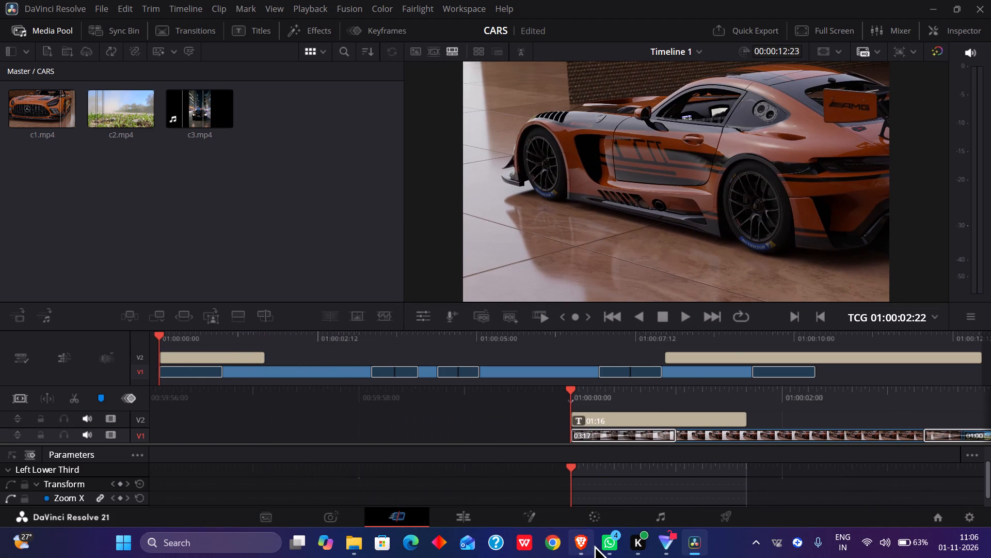
Switch to Brave and resume the lesson 15 video to watch its Jitter title example.
{"action": "left_click", "coordinate": [562, 484]}
{"action": "left_click", "coordinate": [481, 305]}
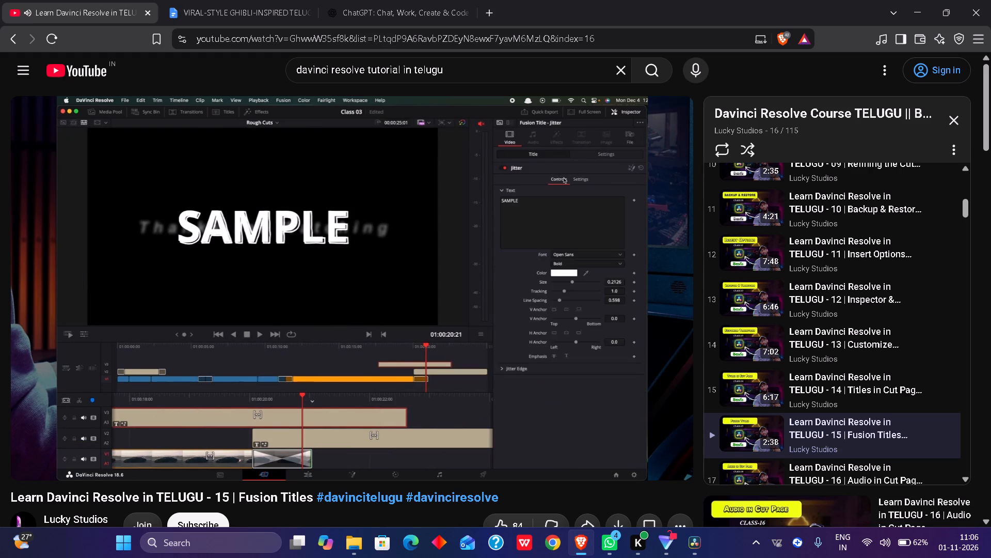
Open lesson 16, Audio in Cut Page, from the course playlist and watch it, skipping ahead once.
{"action": "scroll", "coordinate": [884, 420], "scroll_direction": "down", "scroll_amount": 1}
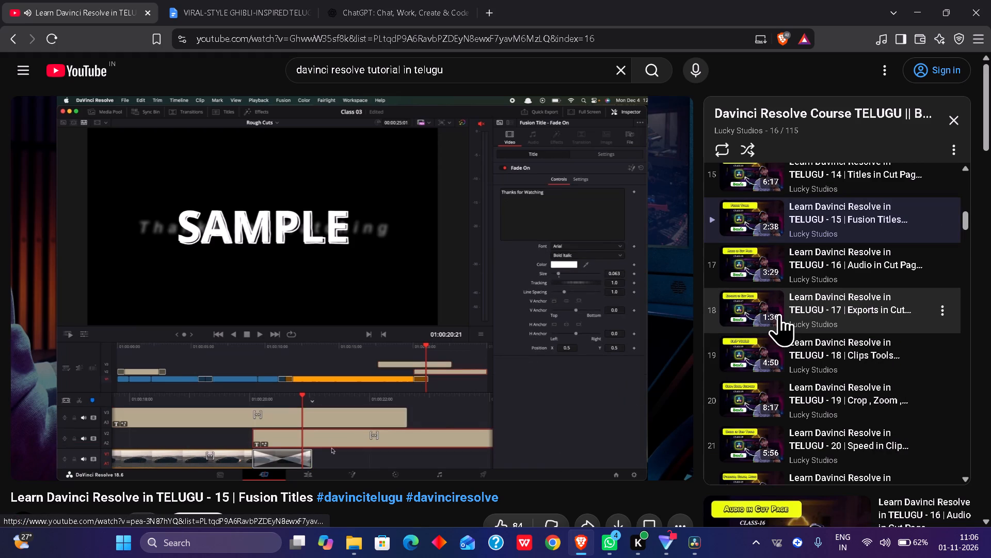
{"action": "left_click", "coordinate": [748, 269]}
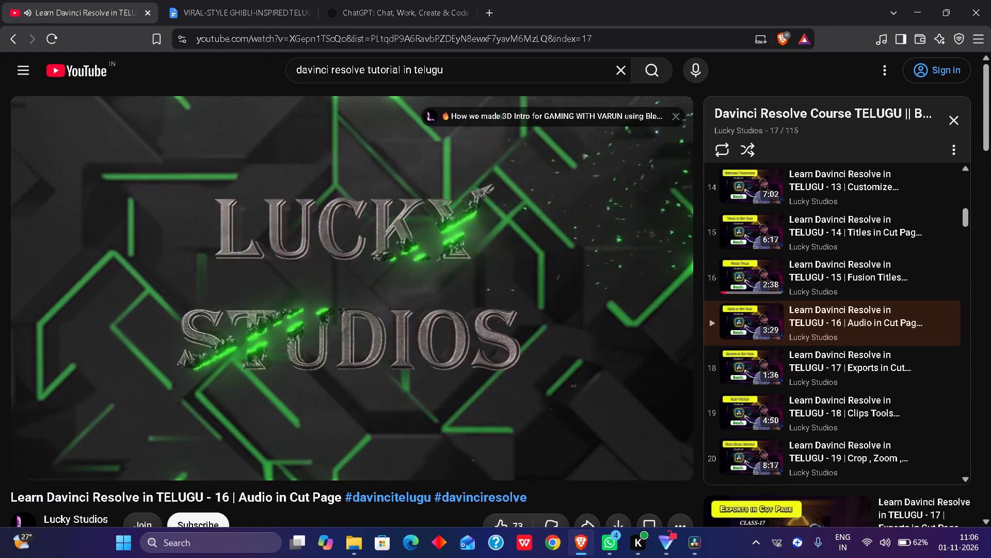
{"action": "key", "text": "Right"}
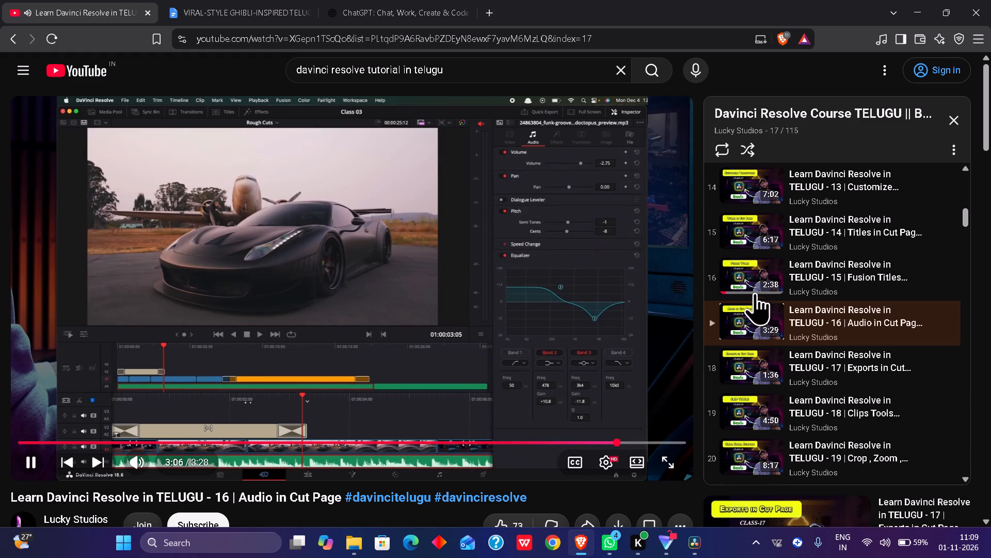
Open lesson 17, Exports in Cut Page, and watch the Quick Export explanation, rewinding and pausing where needed.
{"action": "left_click", "coordinate": [745, 361]}
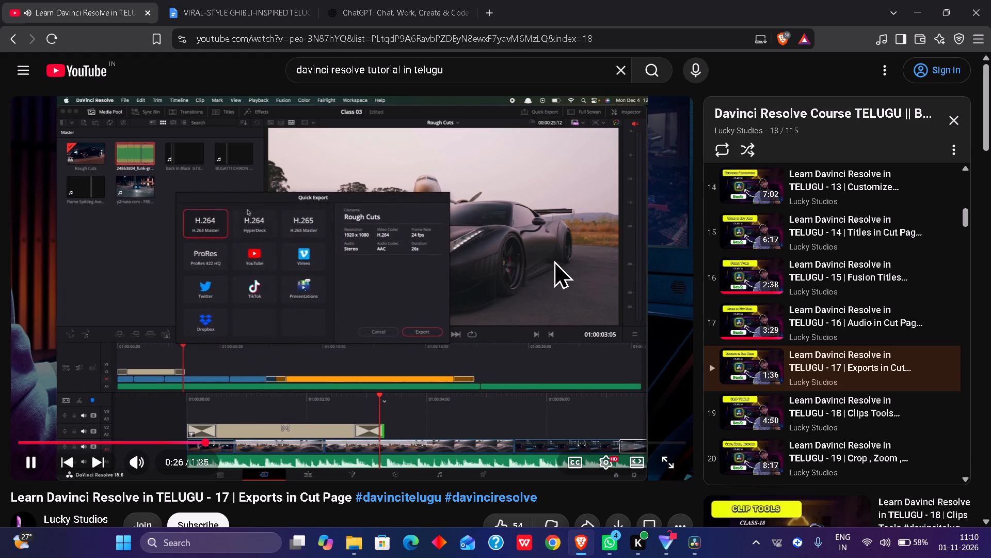
{"action": "key", "text": "Left"}
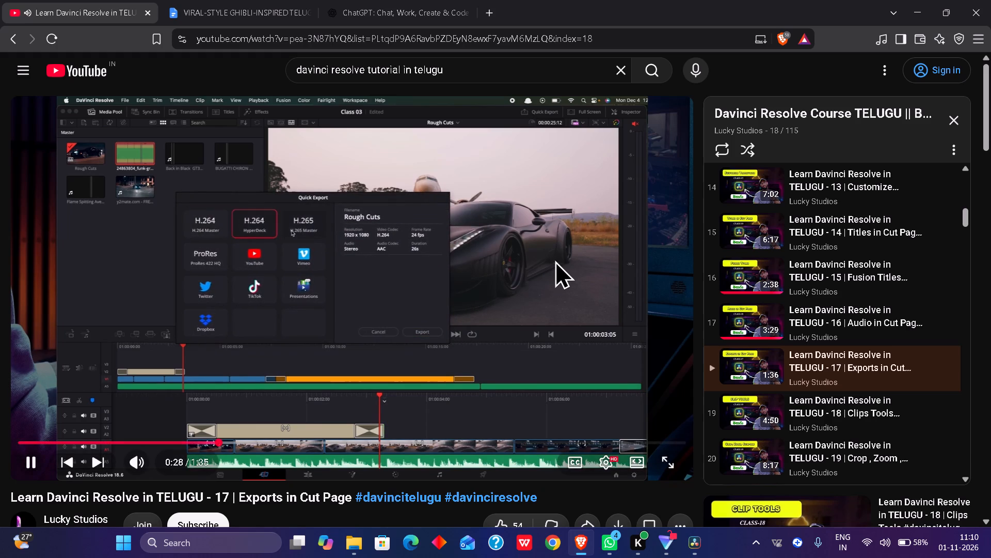
{"action": "key", "text": "space"}
{"action": "key", "text": "space"}
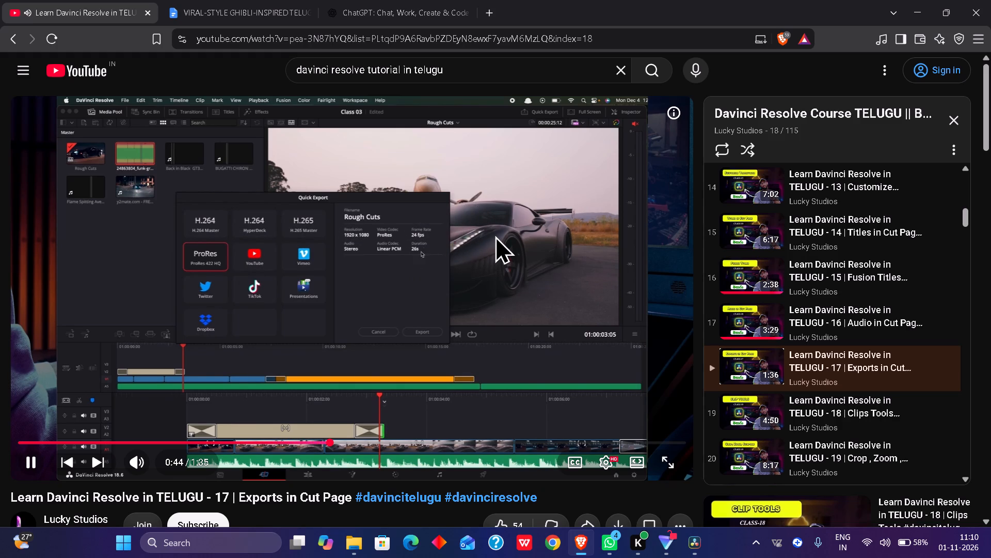
{"action": "left_click", "coordinate": [402, 264]}
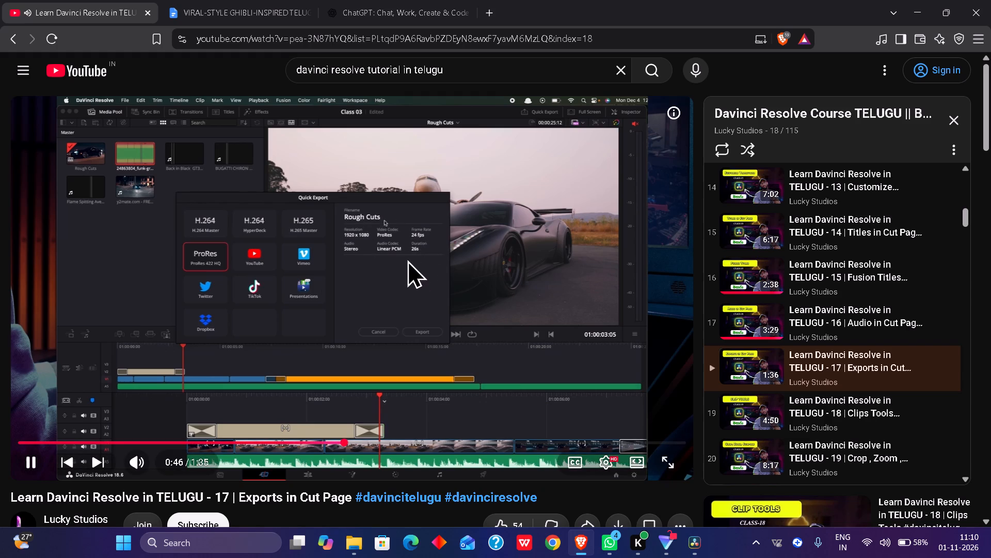